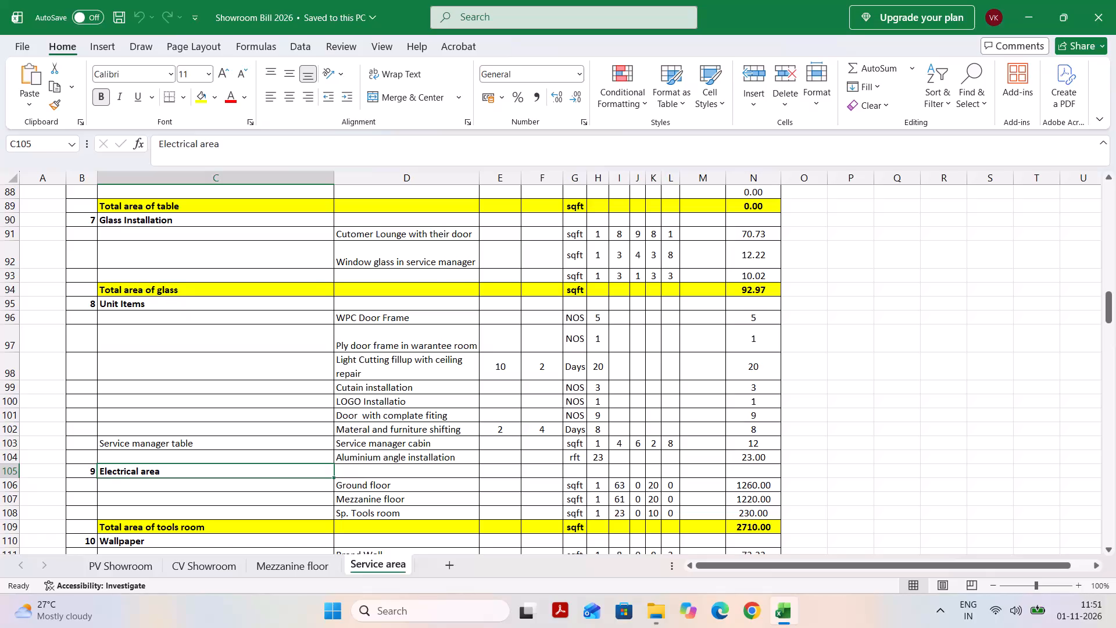
Review the Service area measurement sheet from the Unit Items section back through the earlier sections to Laminate pasting.
{"action": "left_click", "coordinate": [466, 454]}
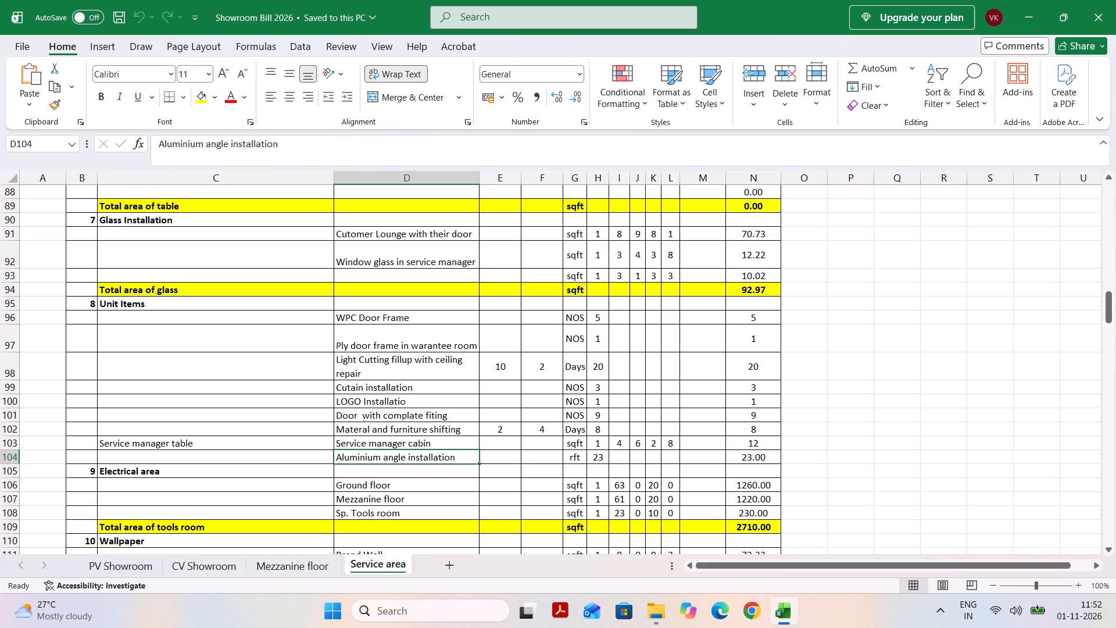
{"action": "scroll", "coordinate": [594, 419], "scroll_direction": "down", "scroll_amount": 1}
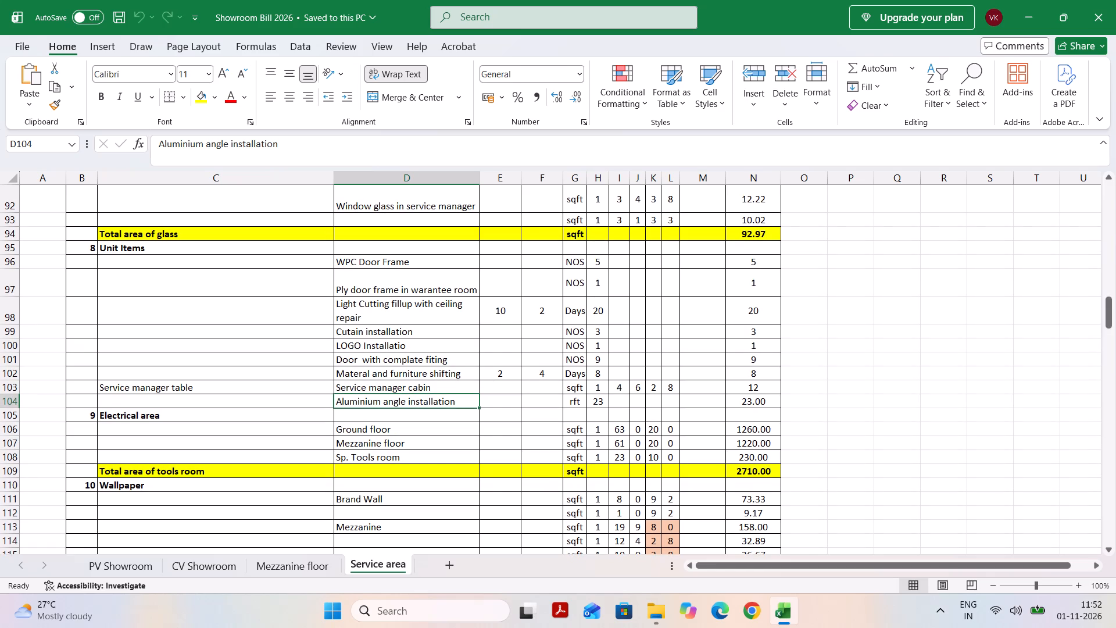
{"action": "scroll", "coordinate": [594, 419], "scroll_direction": "up", "scroll_amount": 2}
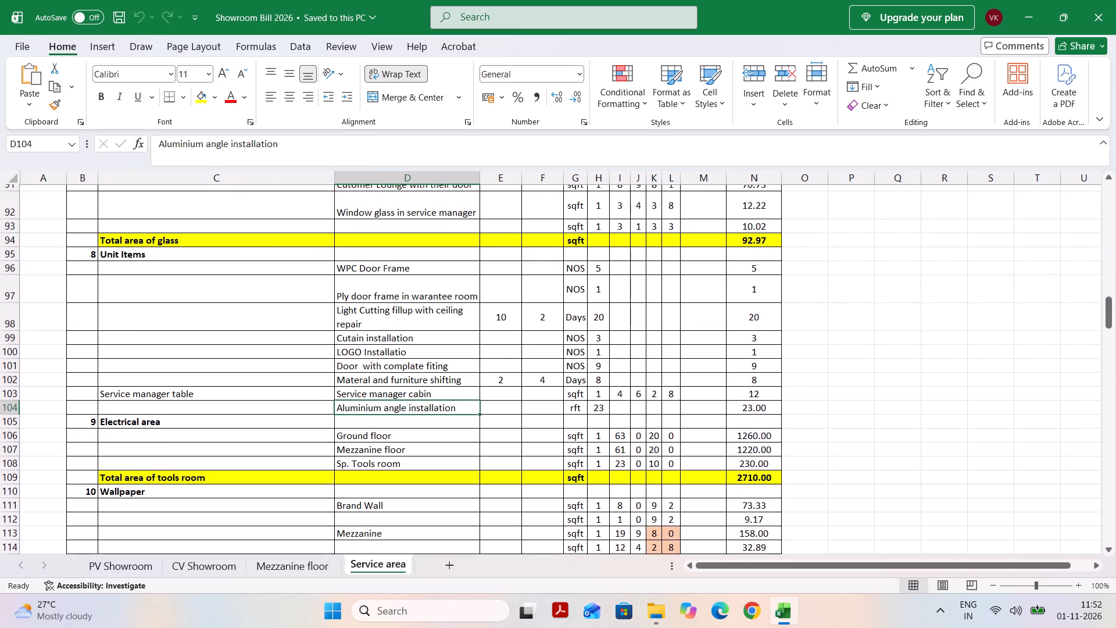
{"action": "scroll", "coordinate": [594, 419], "scroll_direction": "up", "scroll_amount": 1}
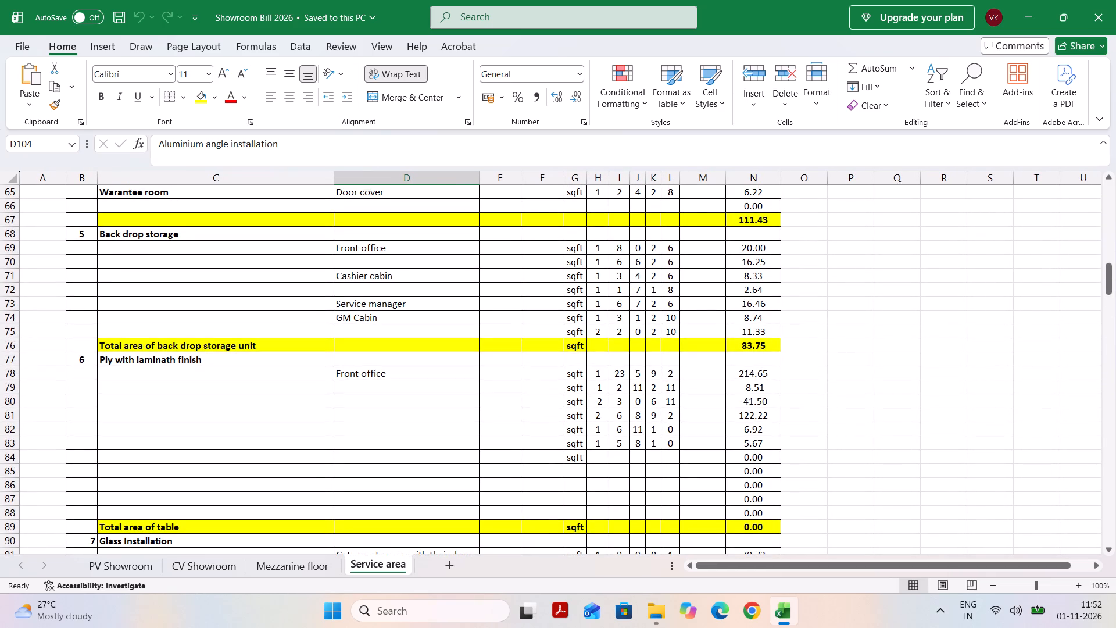
{"action": "scroll", "coordinate": [594, 419], "scroll_direction": "up", "scroll_amount": 1}
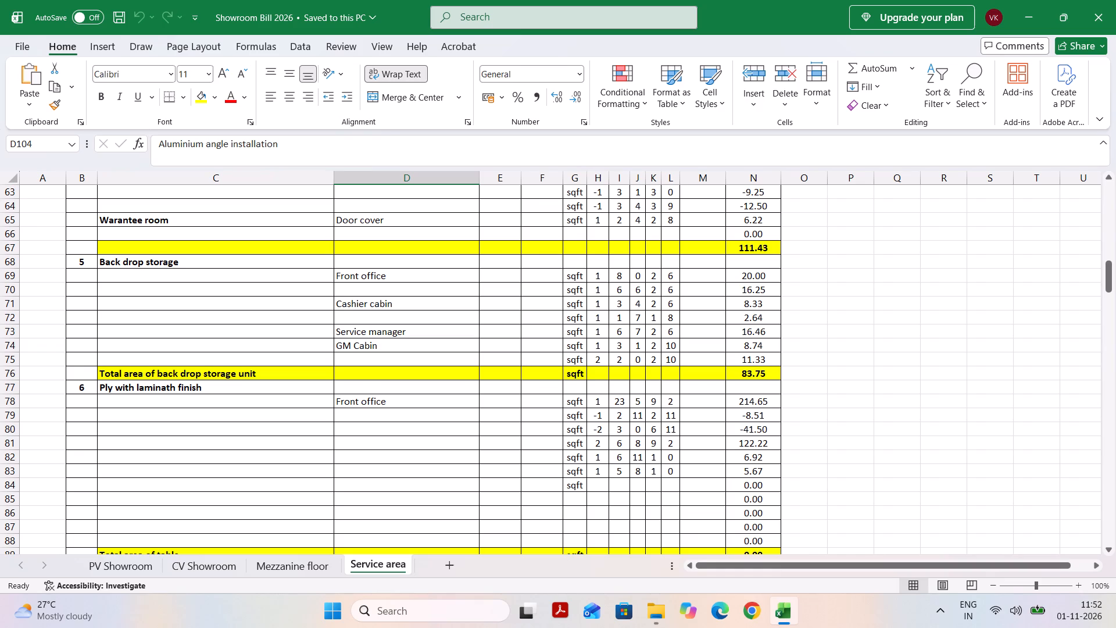
{"action": "scroll", "coordinate": [533, 438], "scroll_direction": "up", "scroll_amount": 1}
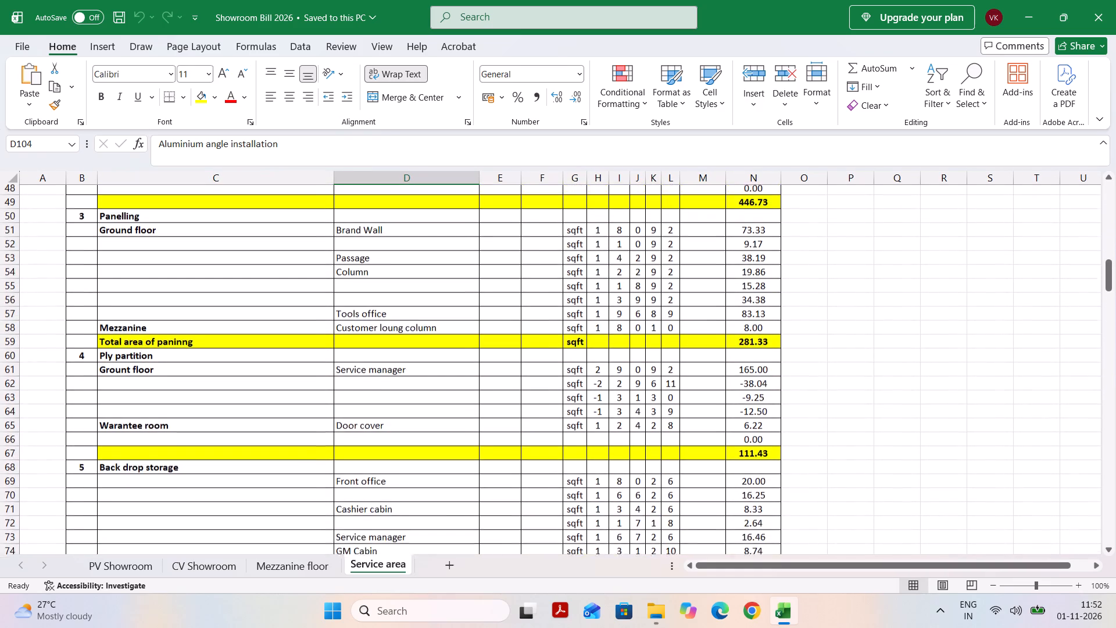
{"action": "scroll", "coordinate": [533, 438], "scroll_direction": "up", "scroll_amount": 2}
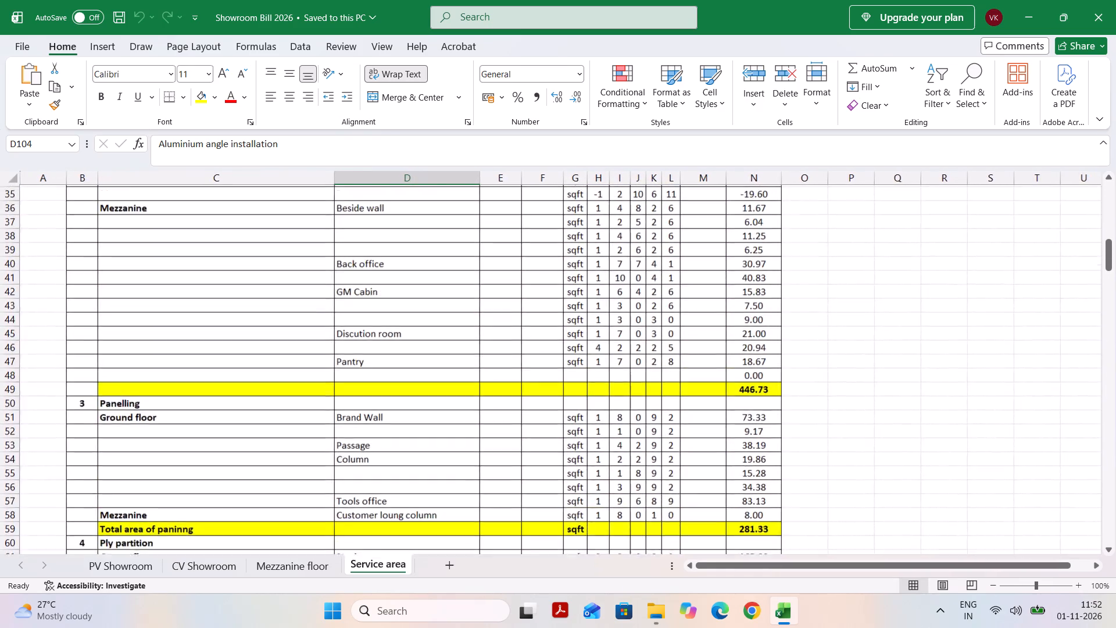
{"action": "scroll", "coordinate": [533, 438], "scroll_direction": "up", "scroll_amount": 1}
{"action": "scroll", "coordinate": [533, 438], "scroll_direction": "down", "scroll_amount": 1}
{"action": "scroll", "coordinate": [533, 438], "scroll_direction": "up", "scroll_amount": 1}
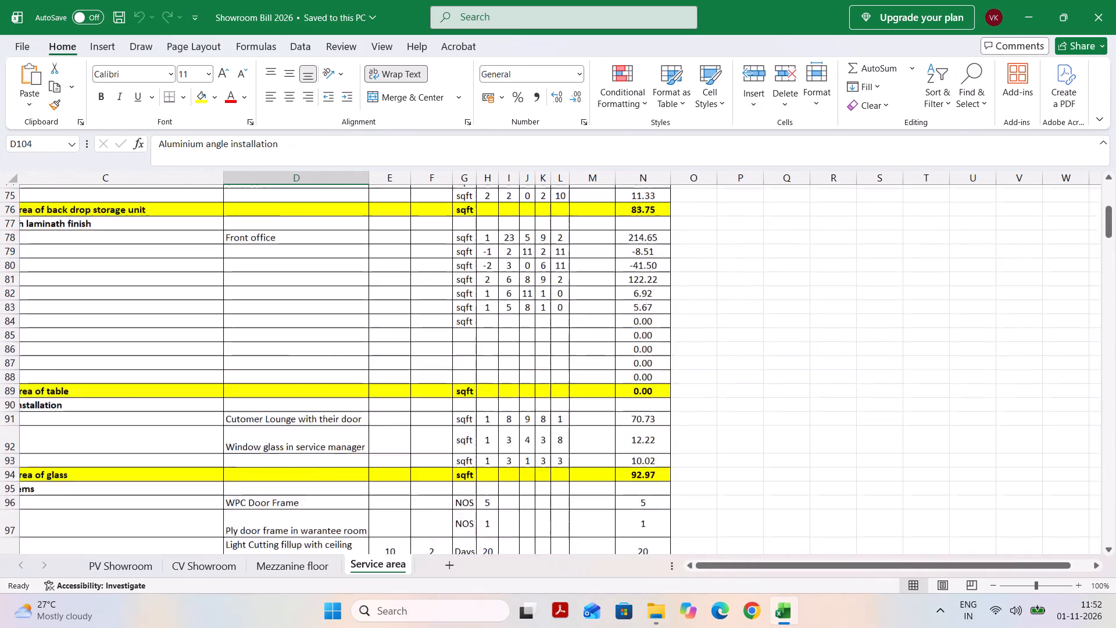
{"action": "scroll", "coordinate": [533, 438], "scroll_direction": "up", "scroll_amount": 4}
{"action": "scroll", "coordinate": [533, 438], "scroll_direction": "right", "scroll_amount": 7}
{"action": "scroll", "coordinate": [533, 438], "scroll_direction": "down", "scroll_amount": 1}
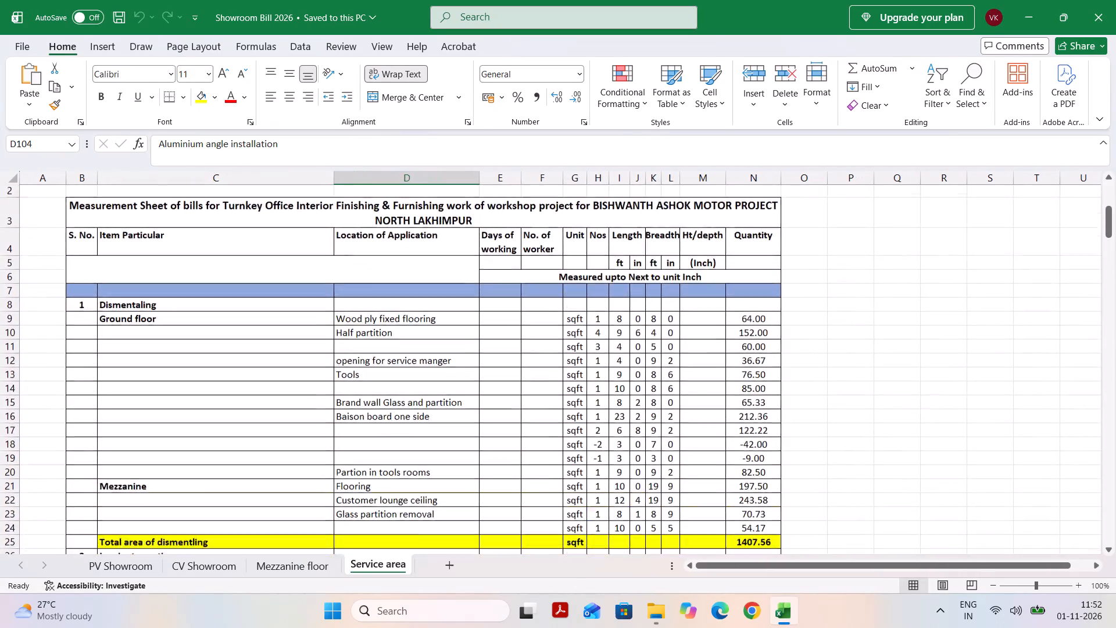
{"action": "scroll", "coordinate": [533, 438], "scroll_direction": "down", "scroll_amount": 2}
{"action": "scroll", "coordinate": [533, 438], "scroll_direction": "up", "scroll_amount": 1}
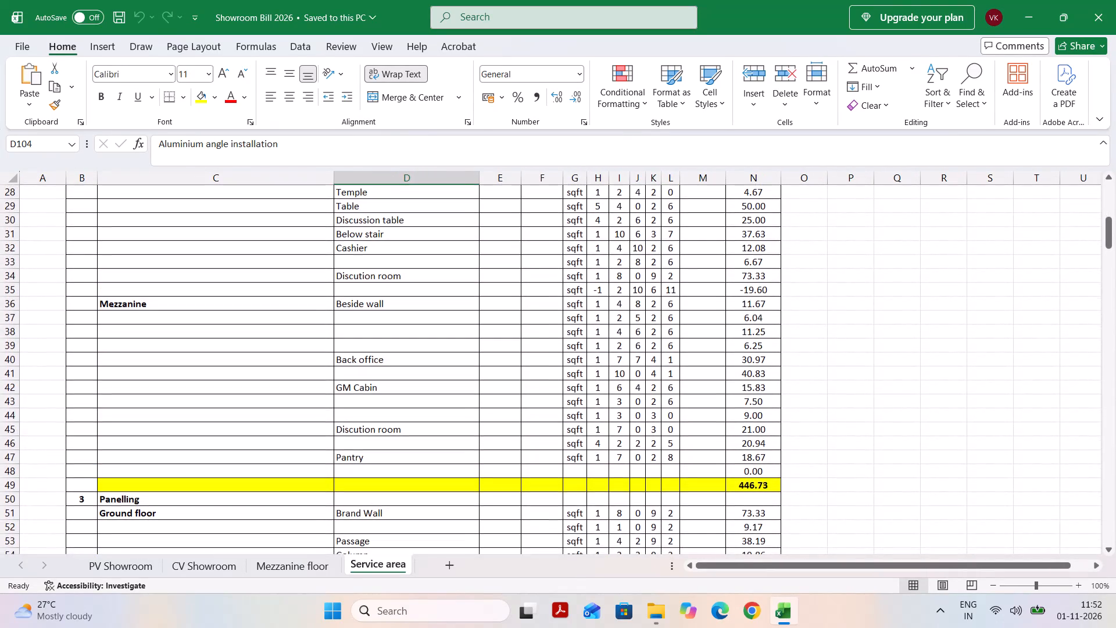
{"action": "scroll", "coordinate": [533, 438], "scroll_direction": "up", "scroll_amount": 1}
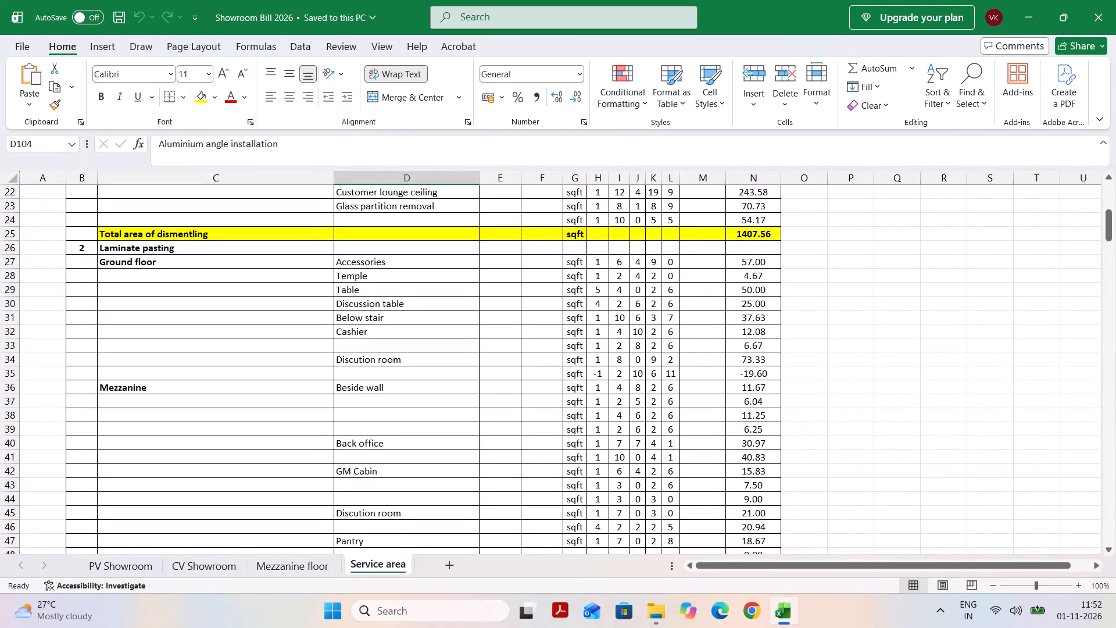
Delete the entire Discussion table row from the ground-floor items of the Laminate pasting section.
{"action": "left_click", "coordinate": [635, 296]}
{"action": "left_click", "coordinate": [534, 309]}
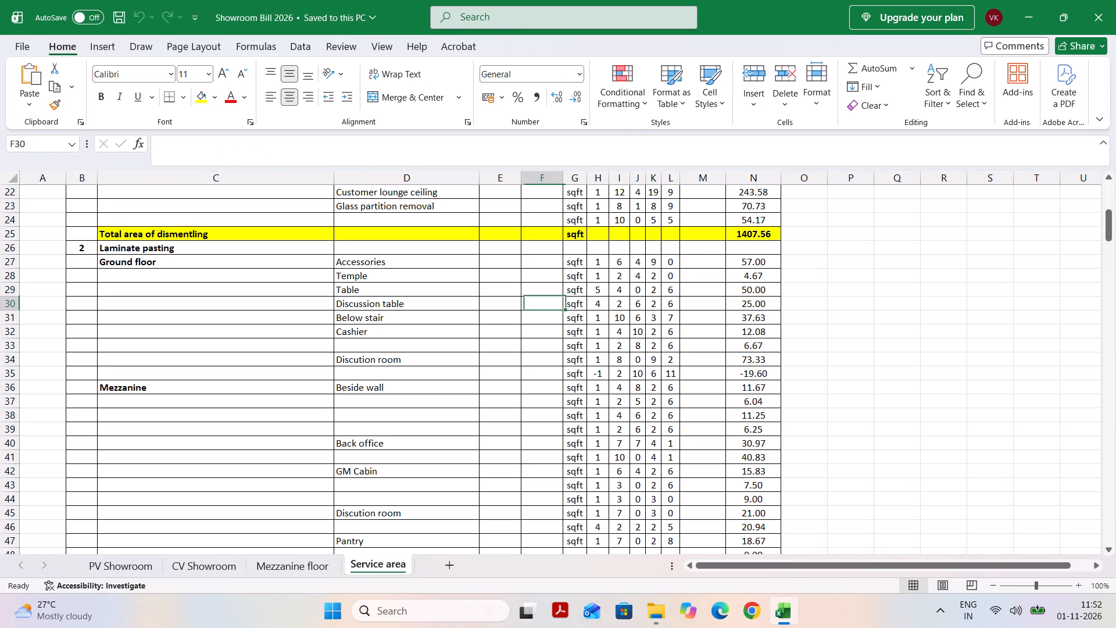
{"action": "key", "text": "shift+space"}
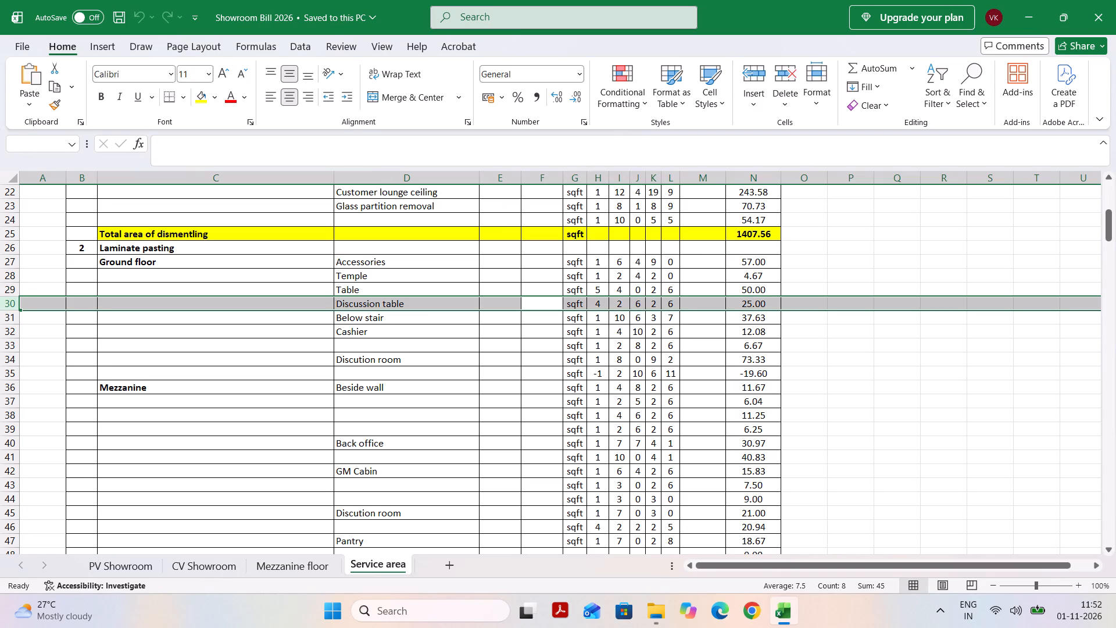
{"action": "key", "text": "ctrl+minus"}
Insert a blank row at the end of the Unit Items section, directly above the Electrical area heading.
{"action": "scroll", "coordinate": [584, 517], "scroll_direction": "down", "scroll_amount": 1}
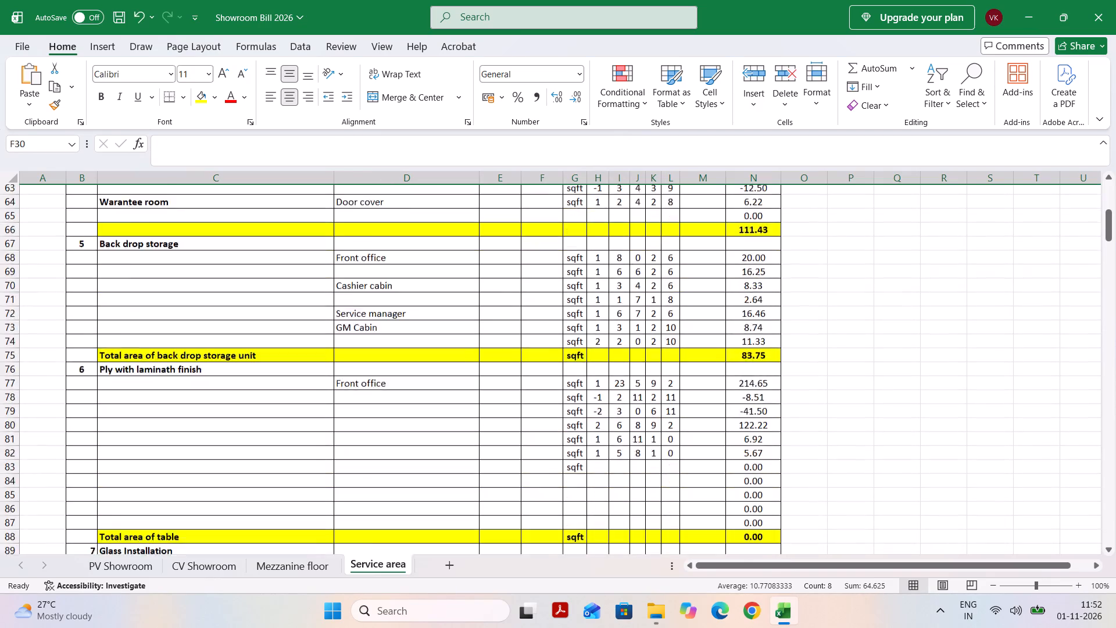
{"action": "scroll", "coordinate": [584, 517], "scroll_direction": "down", "scroll_amount": 1}
{"action": "scroll", "coordinate": [584, 517], "scroll_direction": "up", "scroll_amount": 2}
{"action": "scroll", "coordinate": [584, 517], "scroll_direction": "down", "scroll_amount": 1}
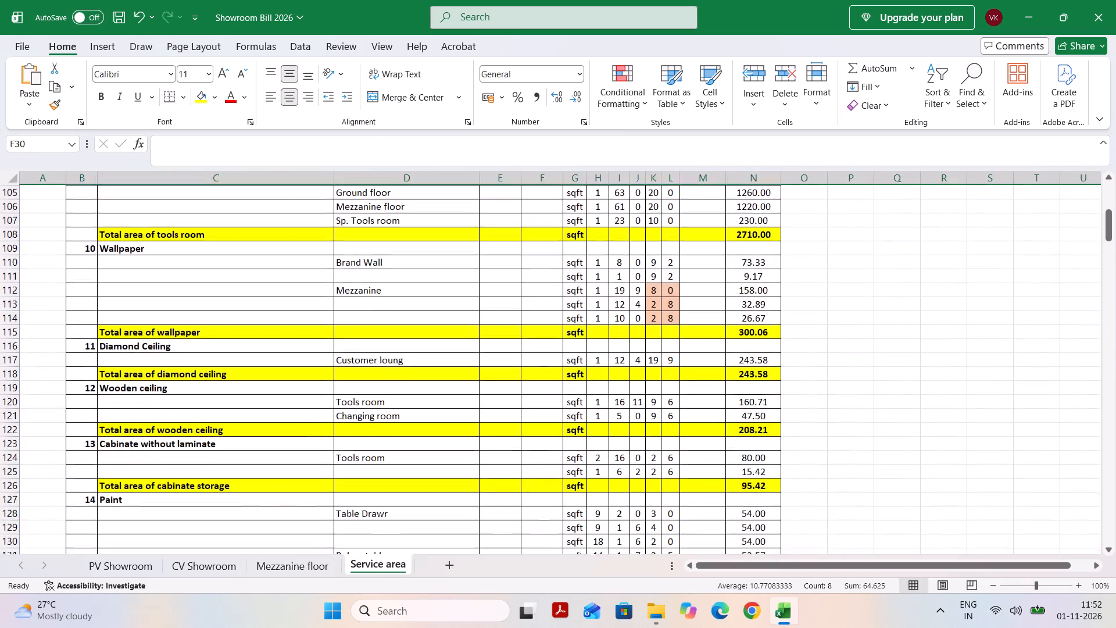
{"action": "scroll", "coordinate": [584, 517], "scroll_direction": "down", "scroll_amount": 3}
{"action": "scroll", "coordinate": [584, 517], "scroll_direction": "up", "scroll_amount": 1}
{"action": "scroll", "coordinate": [584, 517], "scroll_direction": "down", "scroll_amount": 1}
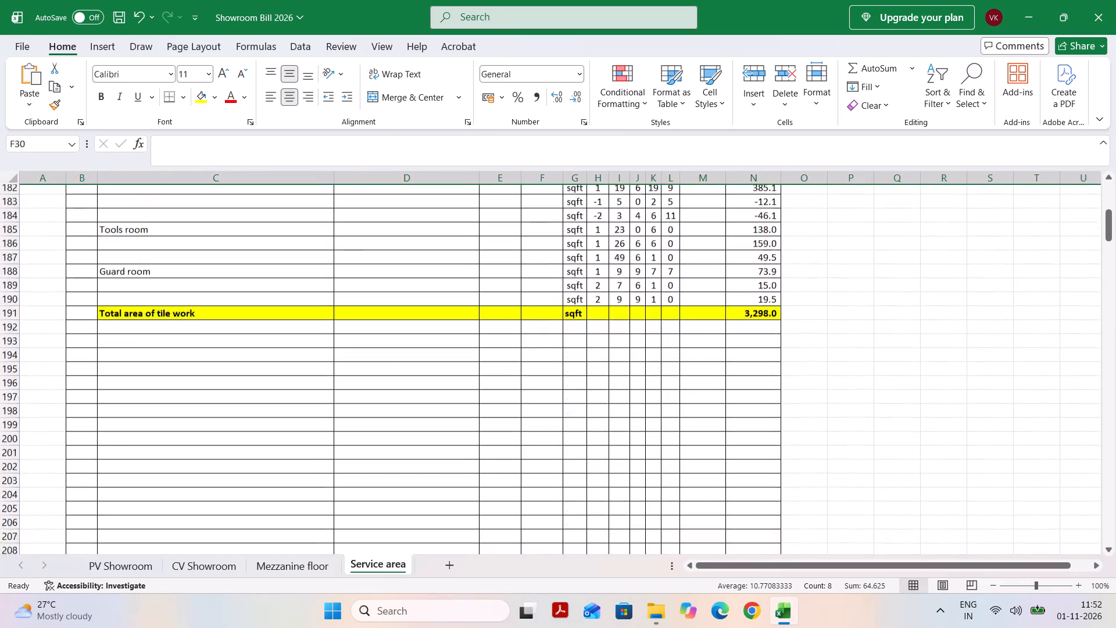
{"action": "scroll", "coordinate": [584, 517], "scroll_direction": "up", "scroll_amount": 5}
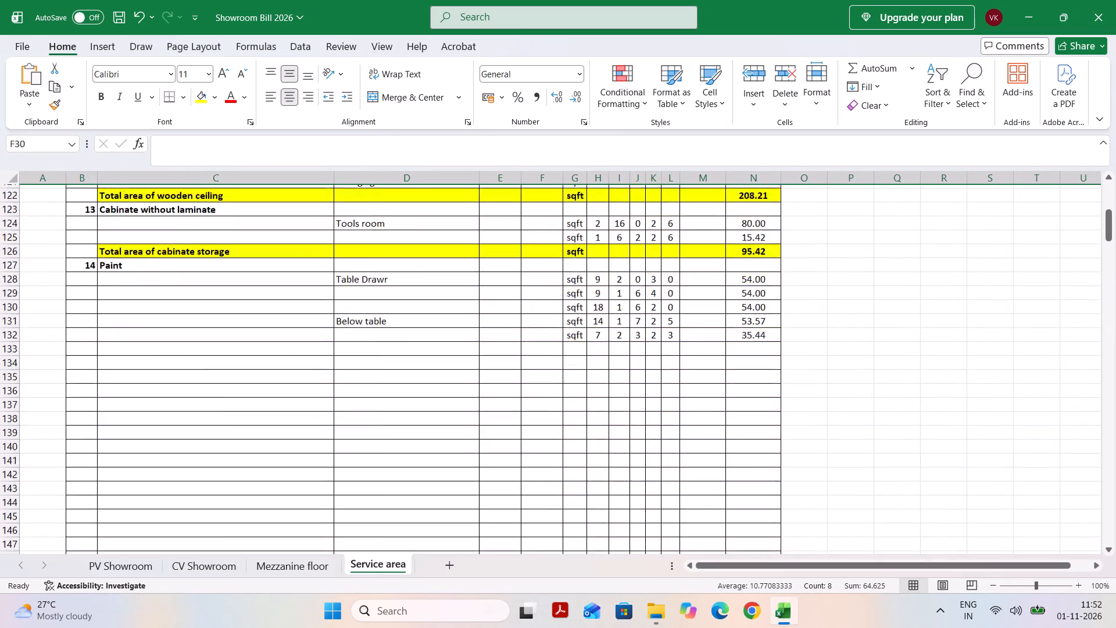
{"action": "scroll", "coordinate": [584, 517], "scroll_direction": "up", "scroll_amount": 3}
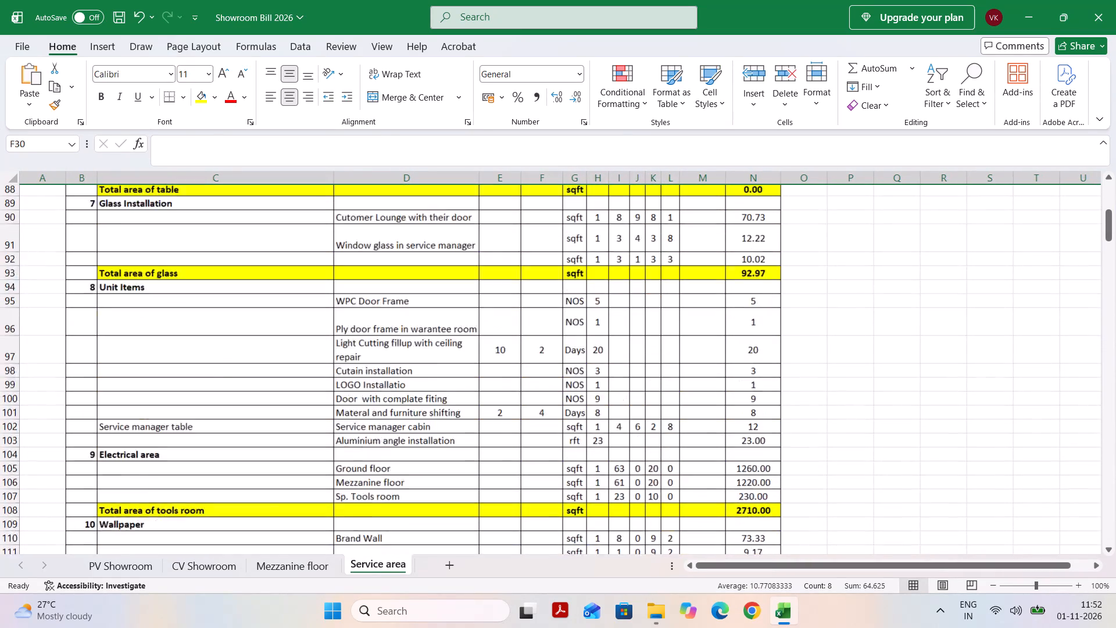
{"action": "left_click", "coordinate": [488, 454]}
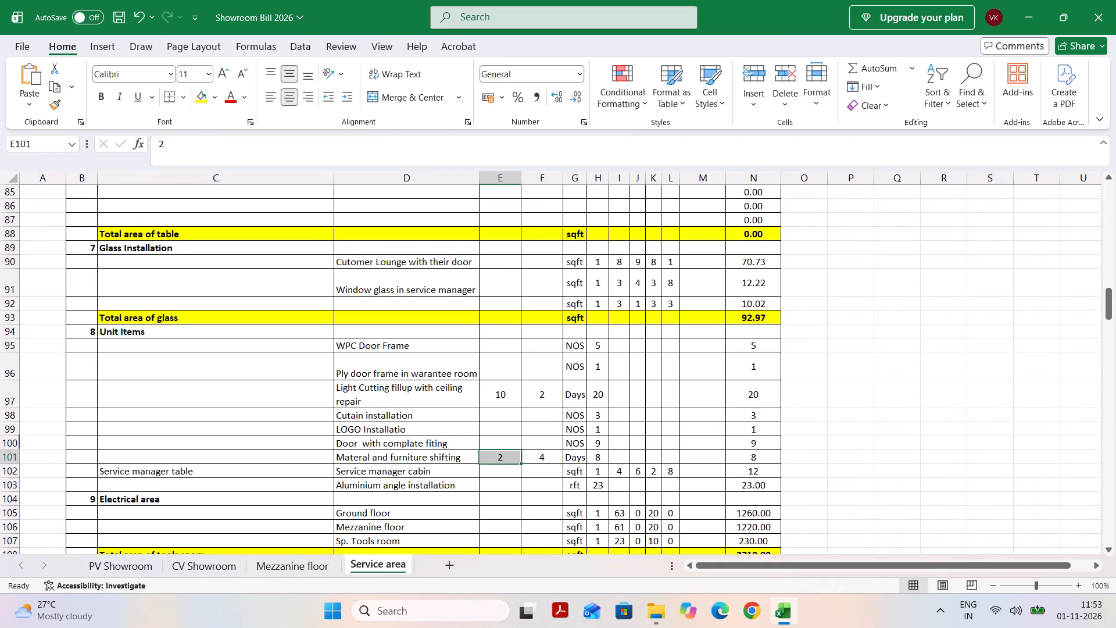
{"action": "left_click", "coordinate": [2, 502]}
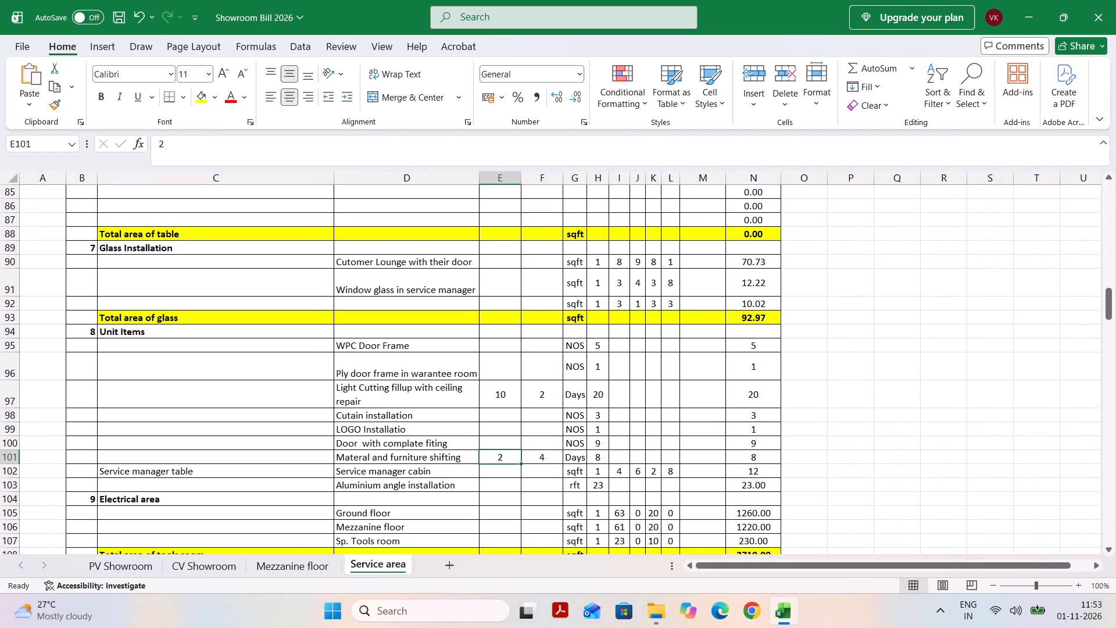
{"action": "left_click", "coordinate": [8, 501]}
{"action": "key", "text": "ctrl+plus"}
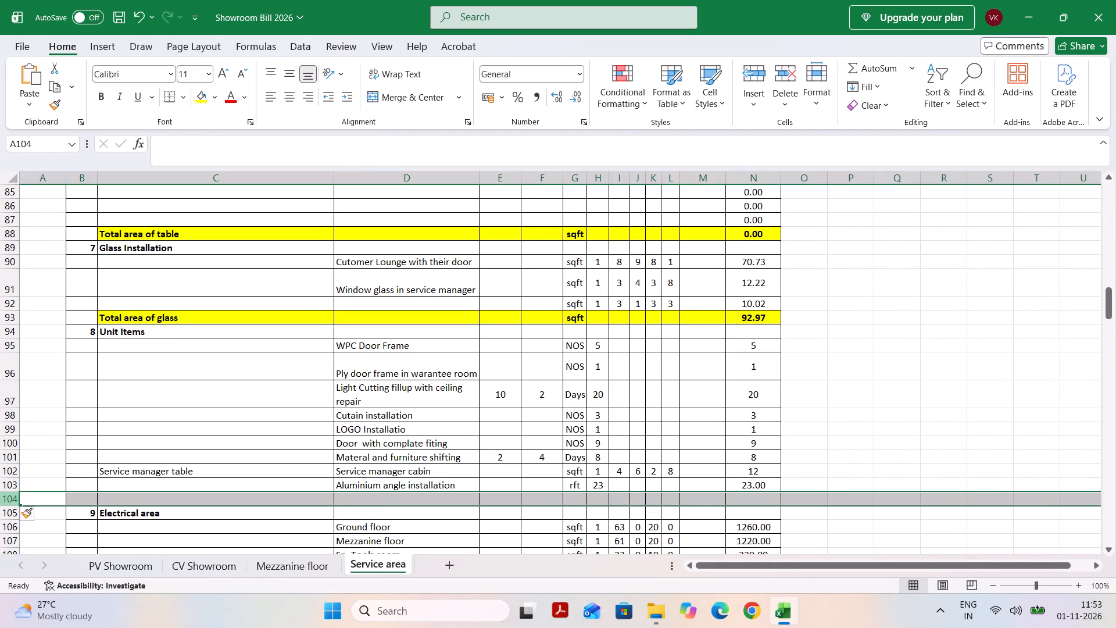
Enter "Discussion table" as the location in the new Unit Items row and set its unit to NOS.
{"action": "left_click", "coordinate": [353, 503]}
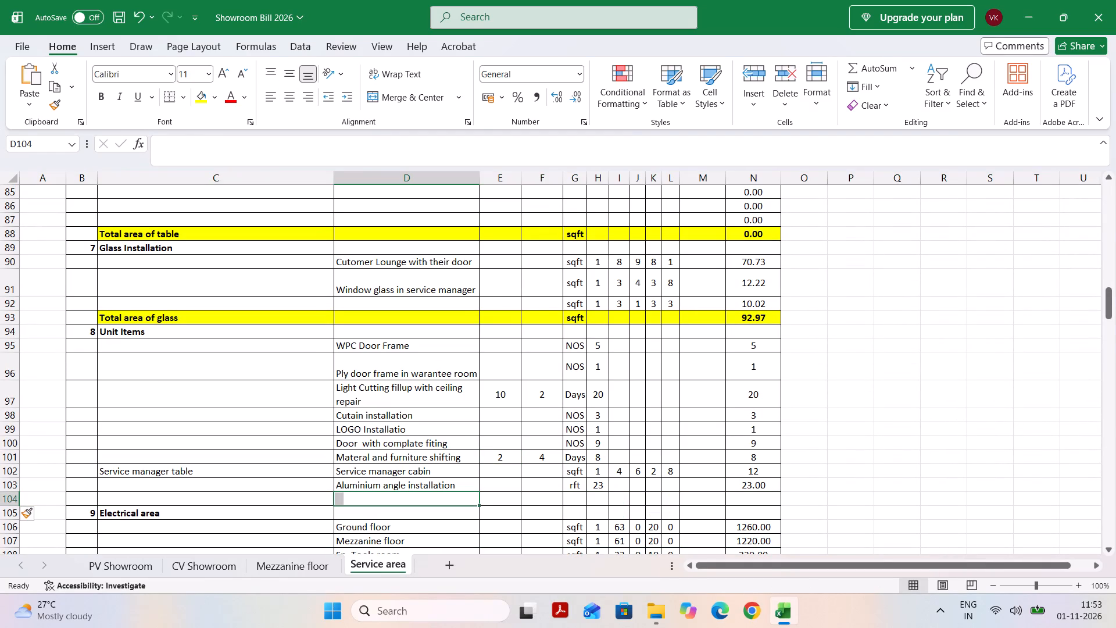
{"action": "type", "text": "Di"}
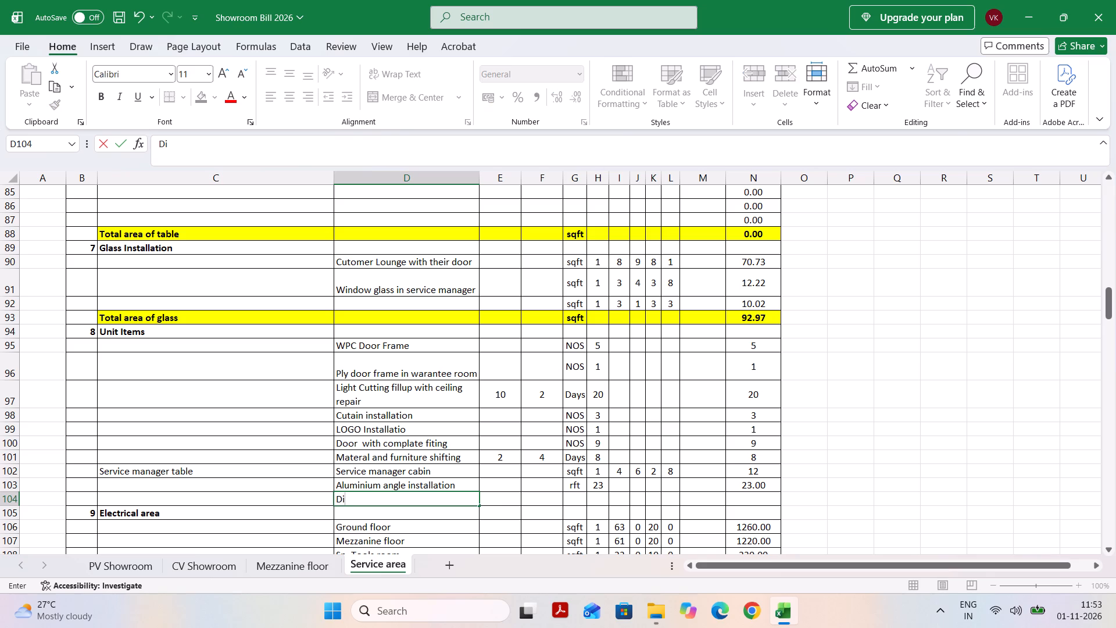
{"action": "type", "text": "scussion table"}
{"action": "key", "text": "Tab"}
{"action": "key", "text": "Tab"}
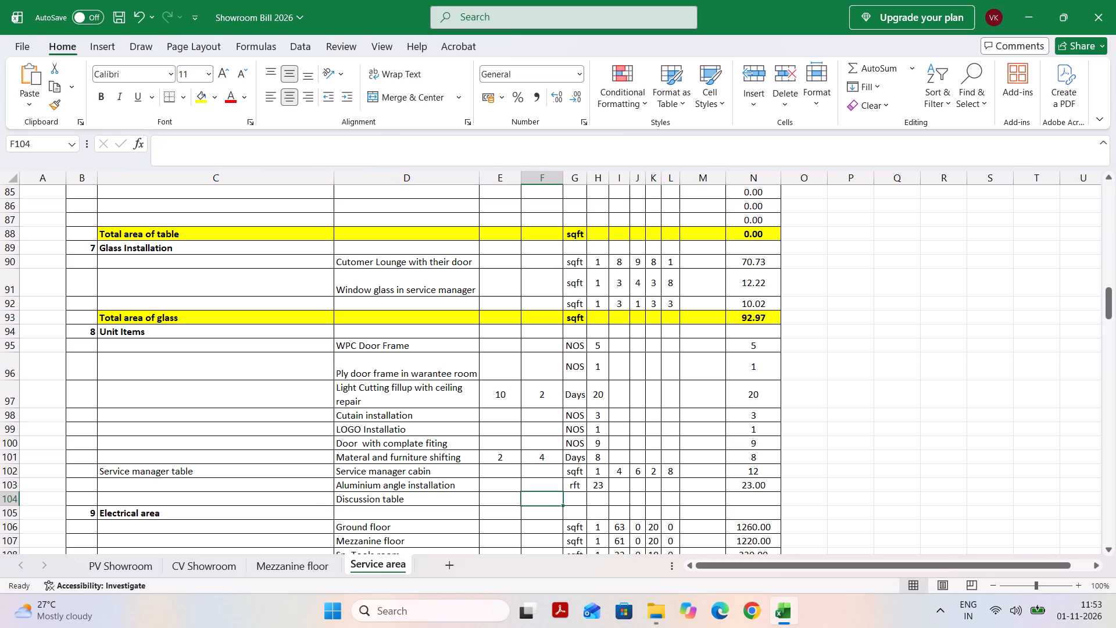
{"action": "key", "text": "Tab"}
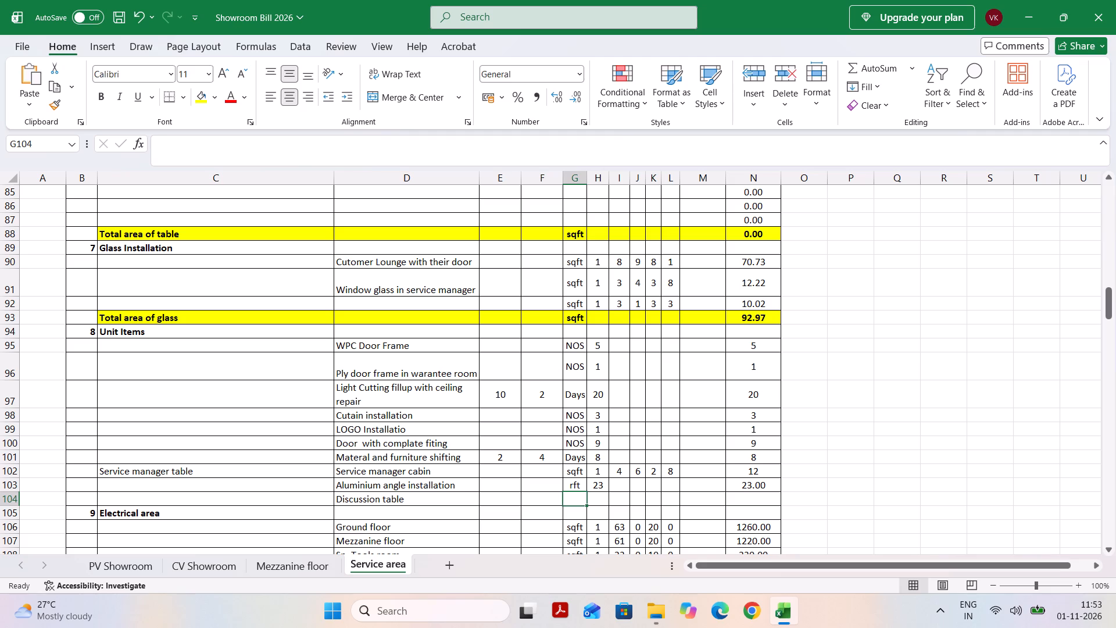
{"action": "key", "text": "n"}
{"action": "key", "text": "Tab"}
Extend the discussion table entry in the Unit Items section to read "Discussion table lamination and frame fitting".
{"action": "left_click", "coordinate": [353, 503]}
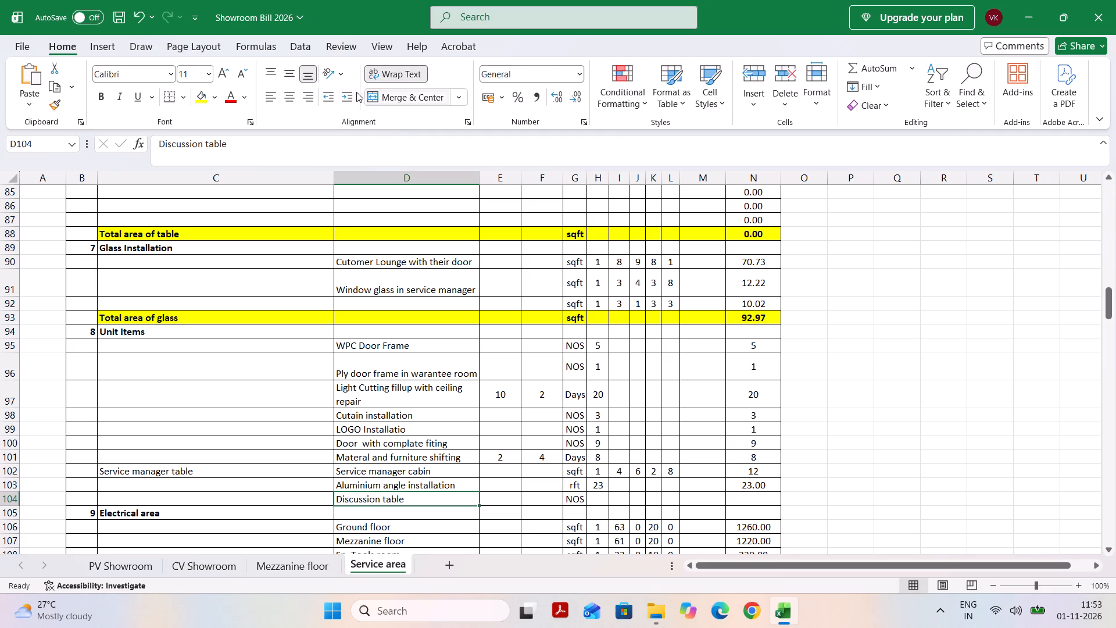
{"action": "left_click", "coordinate": [310, 162]}
{"action": "key", "text": "space"}
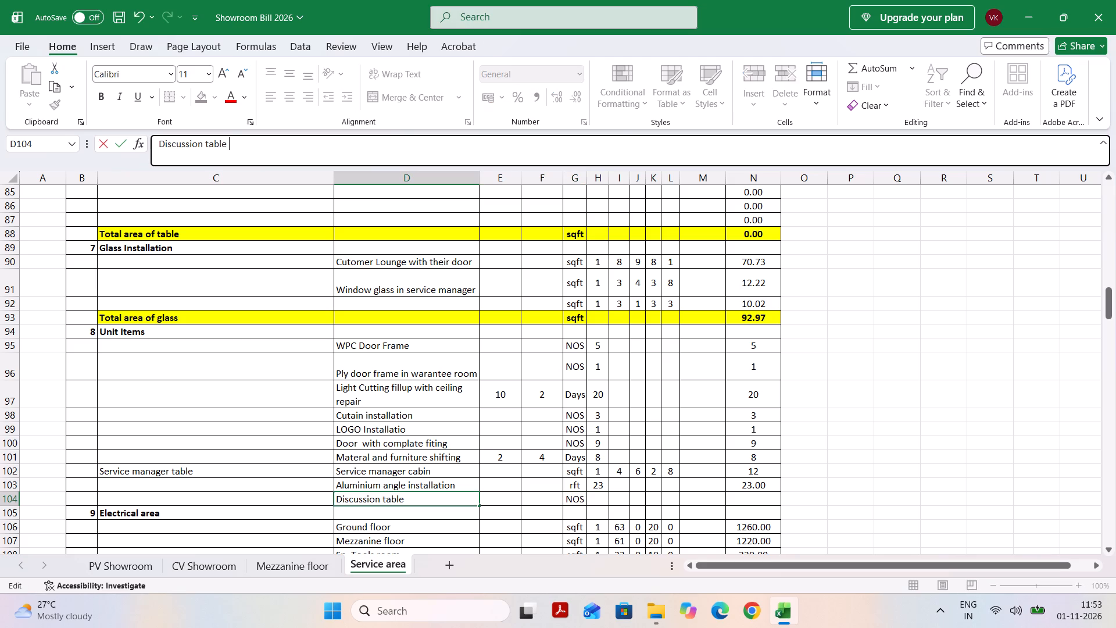
{"action": "type", "text": "iwth"}
{"action": "key", "text": "space"}
{"action": "type", "text": "tab"}
{"action": "key", "text": "BackSpace"}
{"action": "key", "text": "BackSpace"}
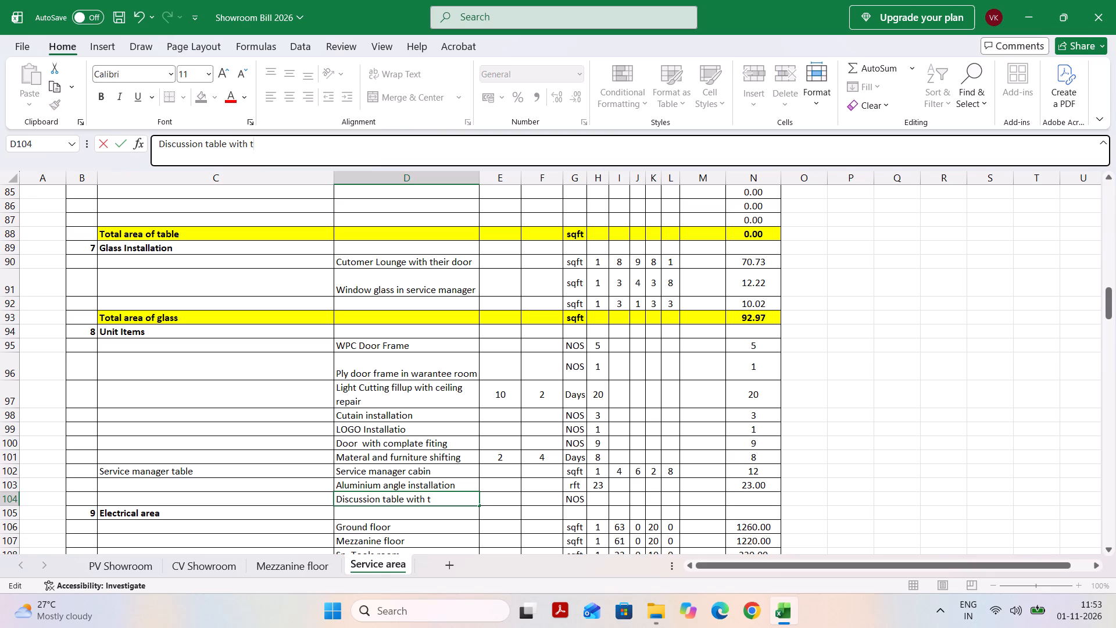
{"action": "key", "text": "BackSpace"}
{"action": "key", "text": "w"}
{"action": "type", "text": "it"}
{"action": "key", "text": "BackSpace"}
{"action": "key", "text": "BackSpace"}
{"action": "key", "text": "BackSpace"}
{"action": "key", "text": "BackSpace"}
{"action": "key", "text": "BackSpace"}
{"action": "key", "text": "BackSpace"}
{"action": "key", "text": "BackSpace"}
{"action": "key", "text": "BackSpace"}
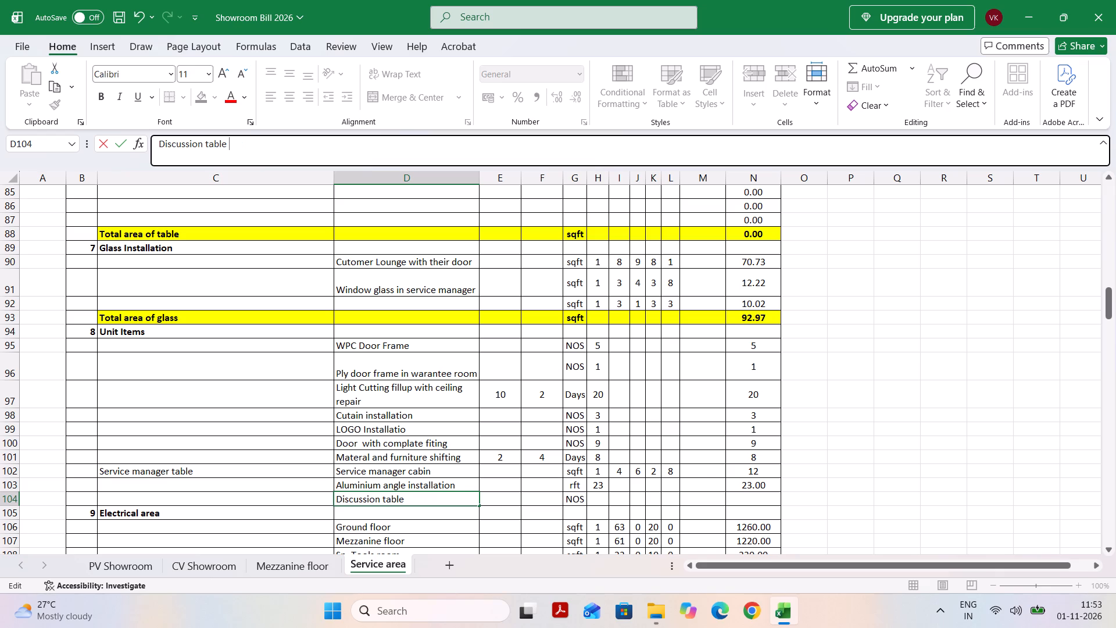
{"action": "type", "text": "la"}
{"action": "type", "text": "mination and frai"}
{"action": "key", "text": "BackSpace"}
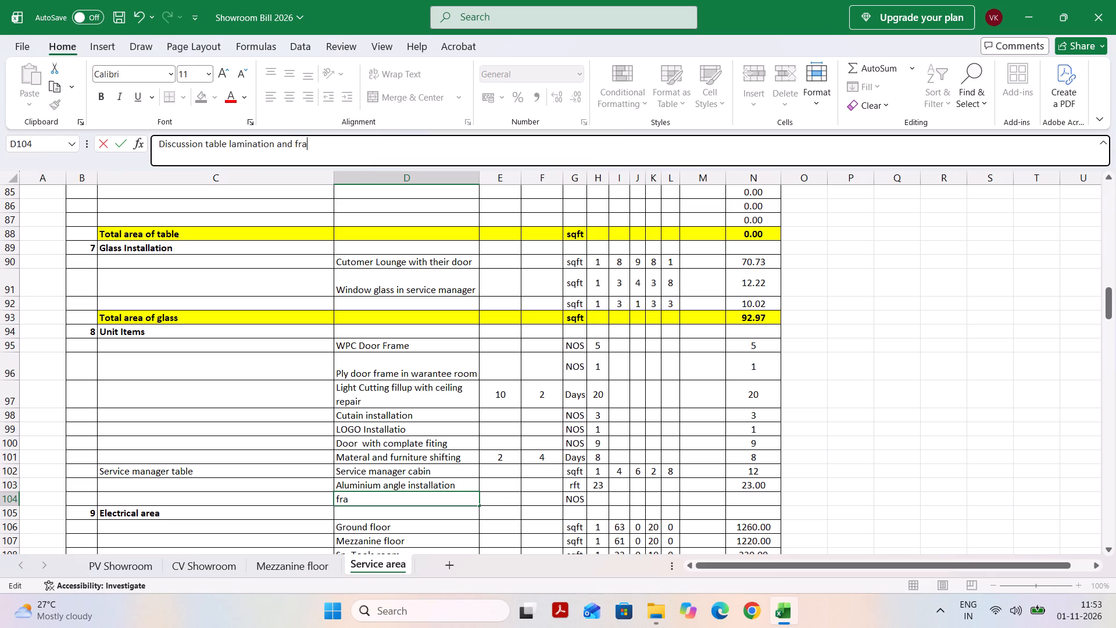
{"action": "type", "text": "me fitting"}
{"action": "key", "text": "Tab"}
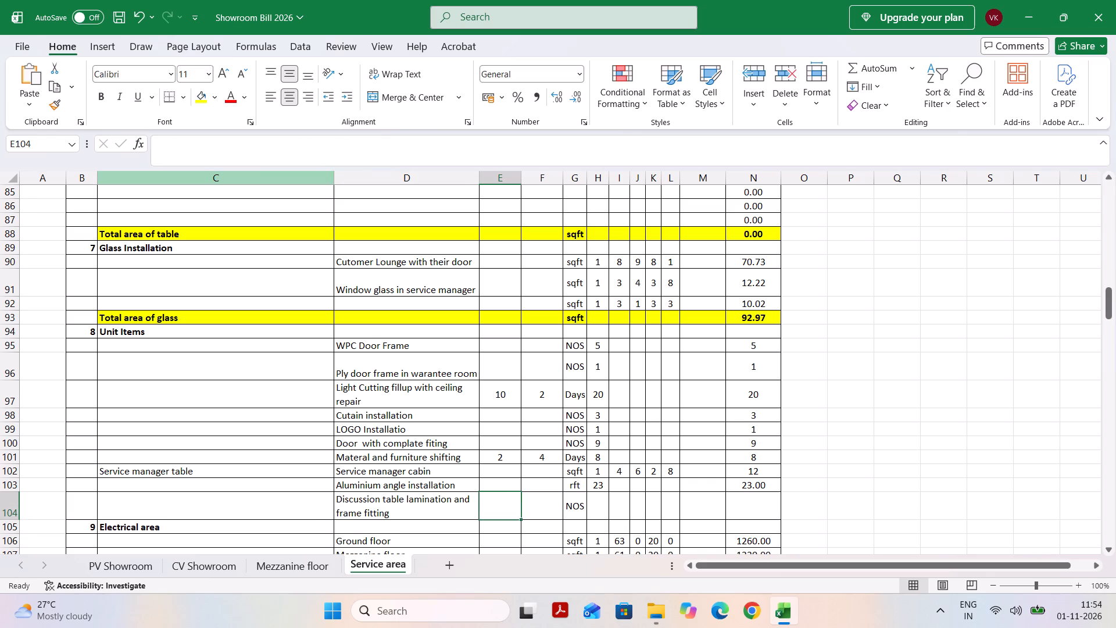
Look through the CV Showroom sheet to find where its Carpentry work and table items are listed.
{"action": "left_click", "coordinate": [294, 572]}
{"action": "left_click", "coordinate": [214, 568]}
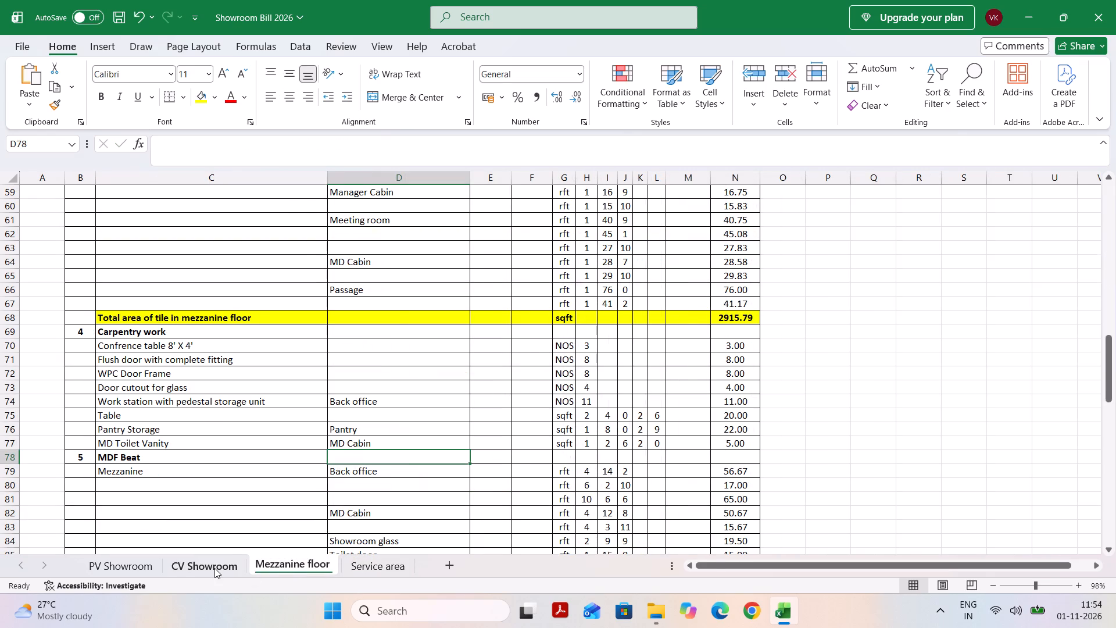
{"action": "scroll", "coordinate": [214, 568], "scroll_direction": "down", "scroll_amount": 3}
{"action": "scroll", "coordinate": [214, 568], "scroll_direction": "up", "scroll_amount": 3}
{"action": "scroll", "coordinate": [214, 568], "scroll_direction": "right", "scroll_amount": 1}
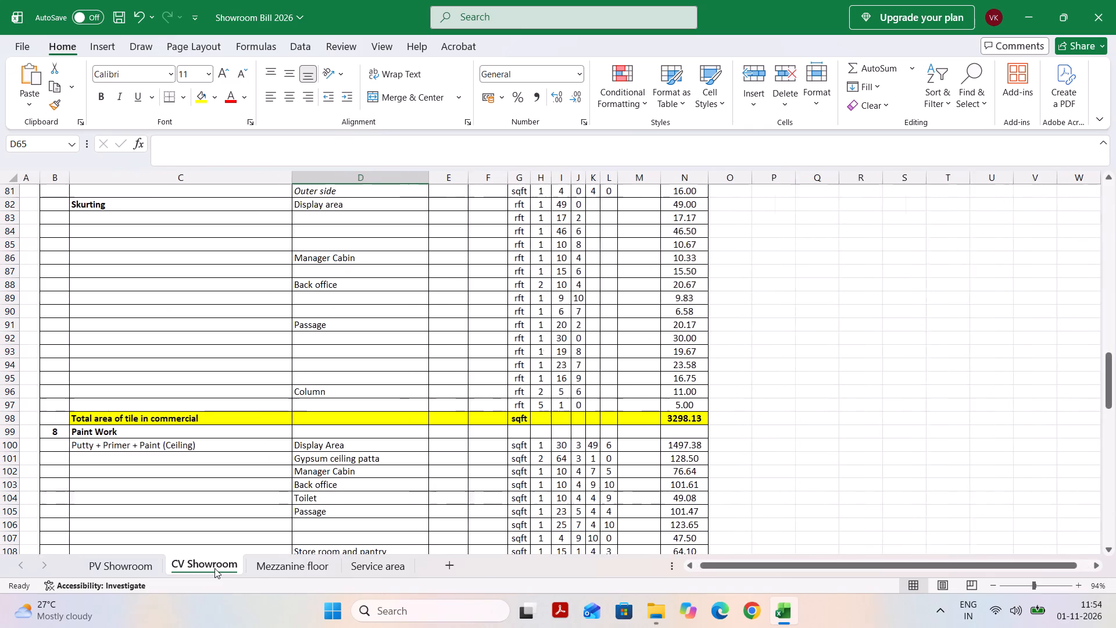
{"action": "scroll", "coordinate": [214, 568], "scroll_direction": "right", "scroll_amount": 1}
{"action": "scroll", "coordinate": [200, 438], "scroll_direction": "down", "scroll_amount": 2}
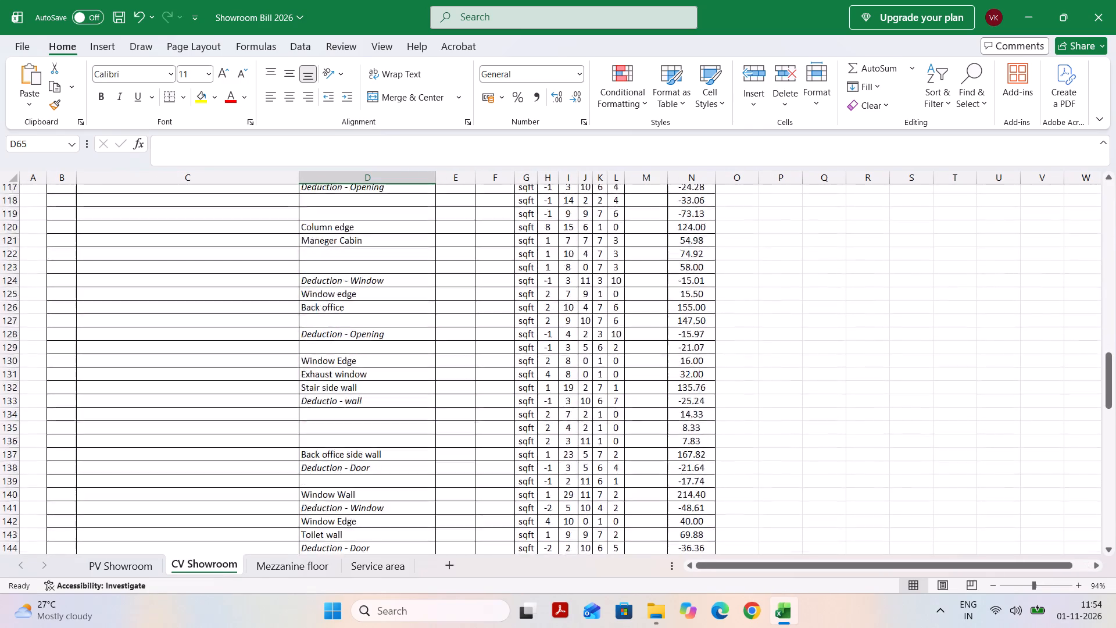
{"action": "scroll", "coordinate": [200, 438], "scroll_direction": "down", "scroll_amount": 1}
{"action": "scroll", "coordinate": [200, 438], "scroll_direction": "up", "scroll_amount": 5}
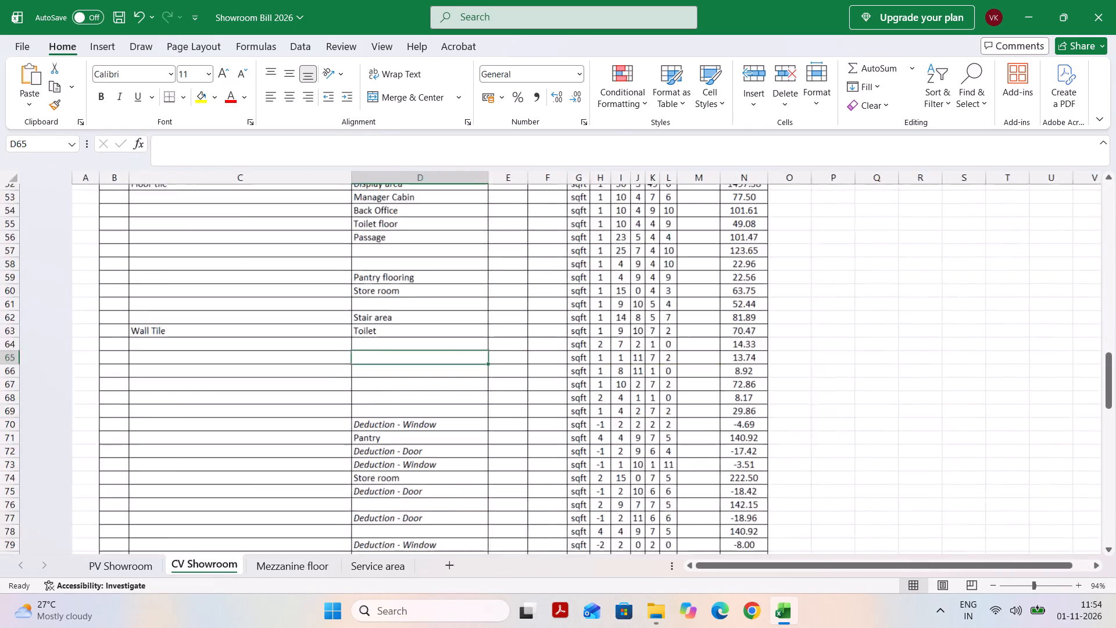
{"action": "scroll", "coordinate": [200, 438], "scroll_direction": "down", "scroll_amount": 1}
{"action": "scroll", "coordinate": [200, 438], "scroll_direction": "up", "scroll_amount": 2}
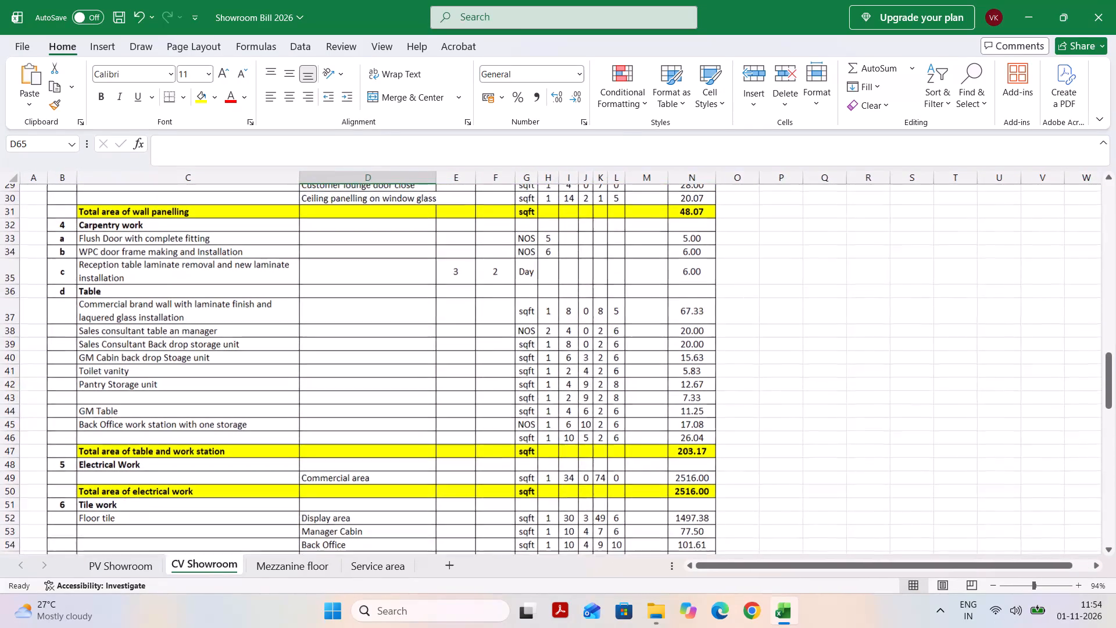
{"action": "left_click", "coordinate": [203, 444]}
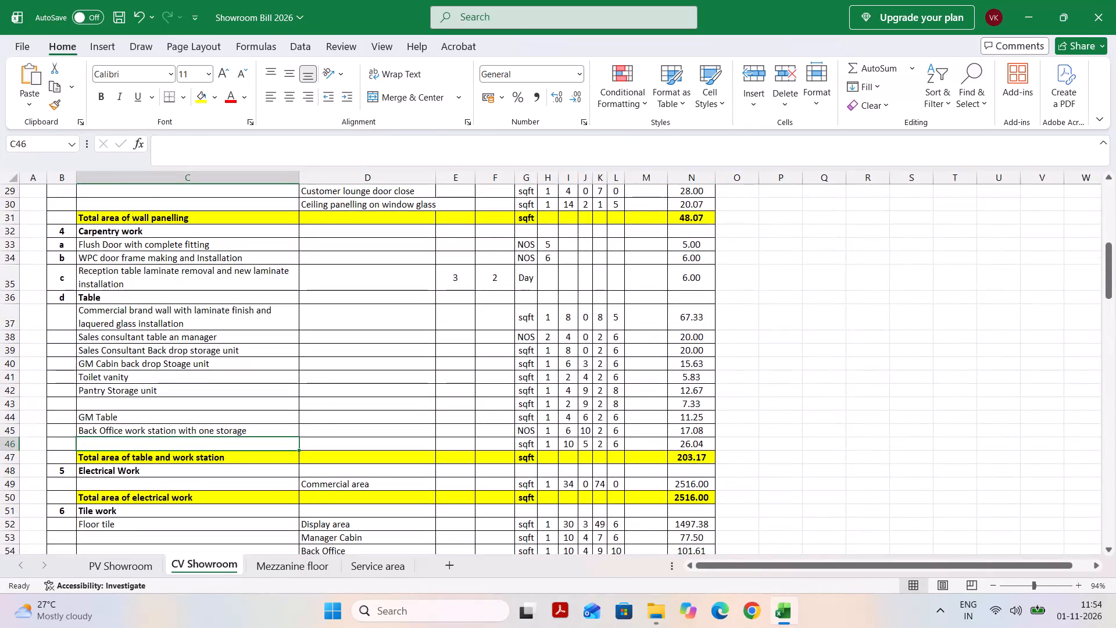
{"action": "left_click", "coordinate": [224, 384]}
Insert a blank row directly above the Table heading in the Carpentry work section of CV Showroom.
{"action": "left_click", "coordinate": [134, 297]}
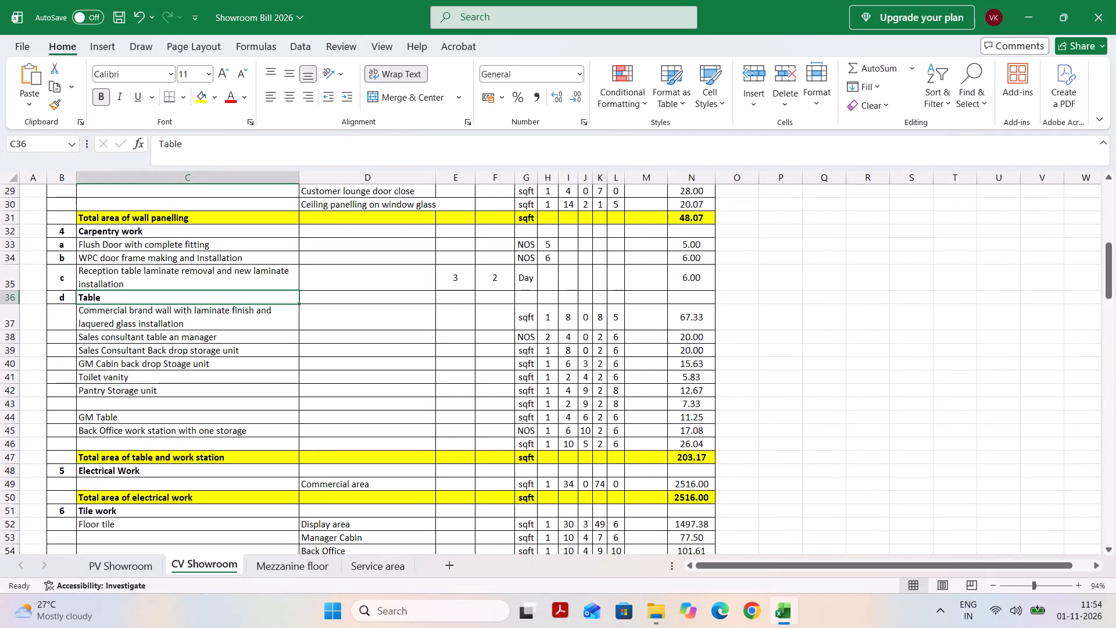
{"action": "left_click", "coordinate": [134, 297]}
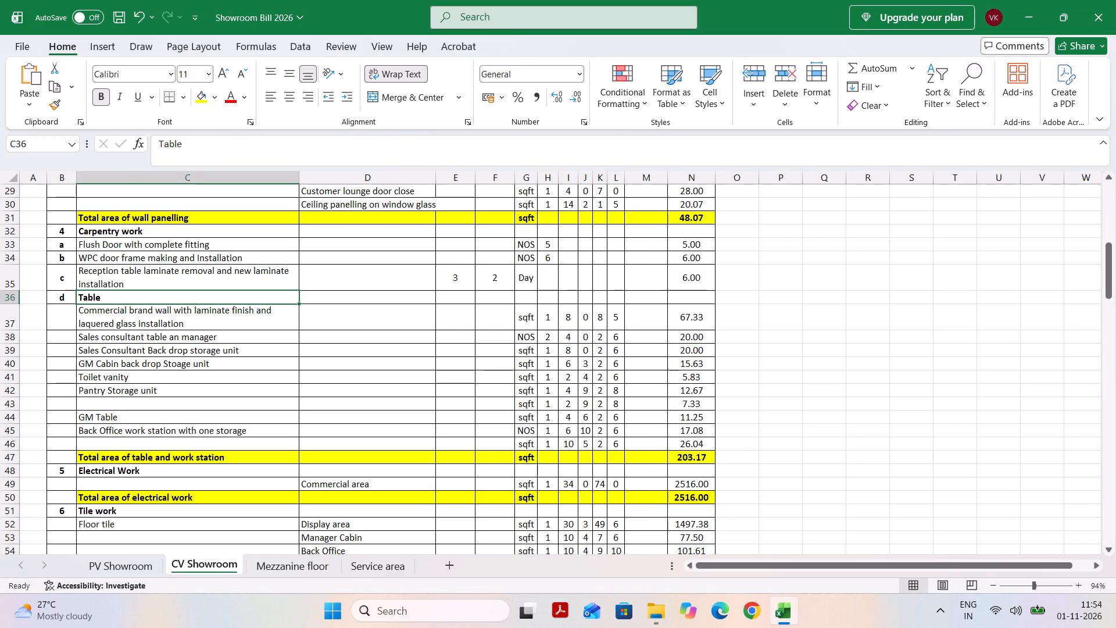
{"action": "key", "text": "shift+space"}
{"action": "key", "text": "ctrl+plus"}
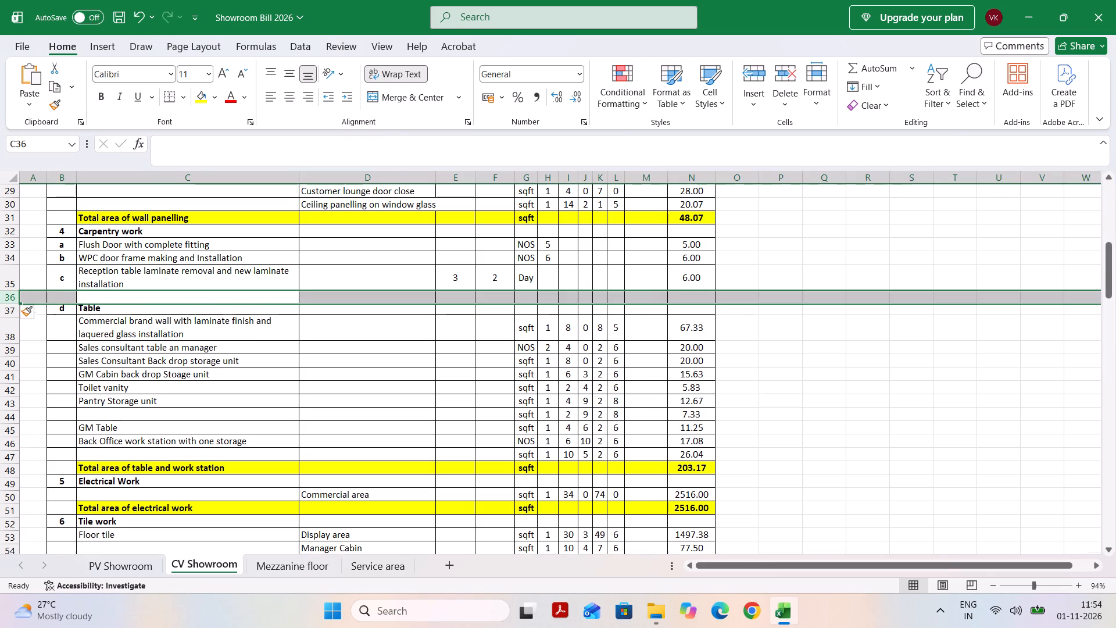
{"action": "left_click", "coordinate": [166, 289]}
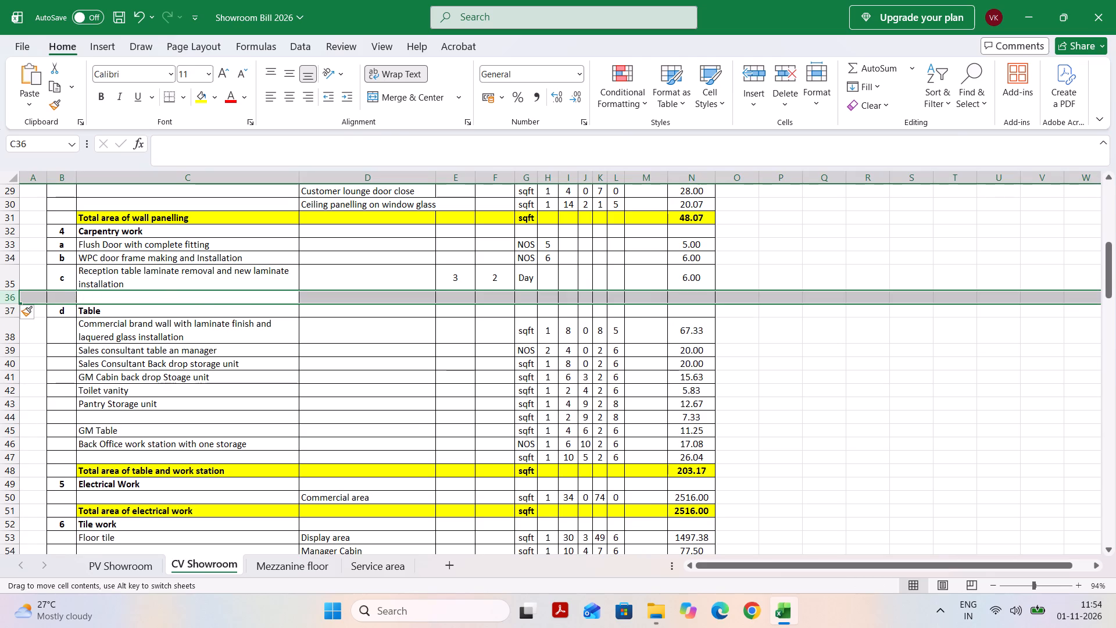
{"action": "left_click", "coordinate": [166, 289]}
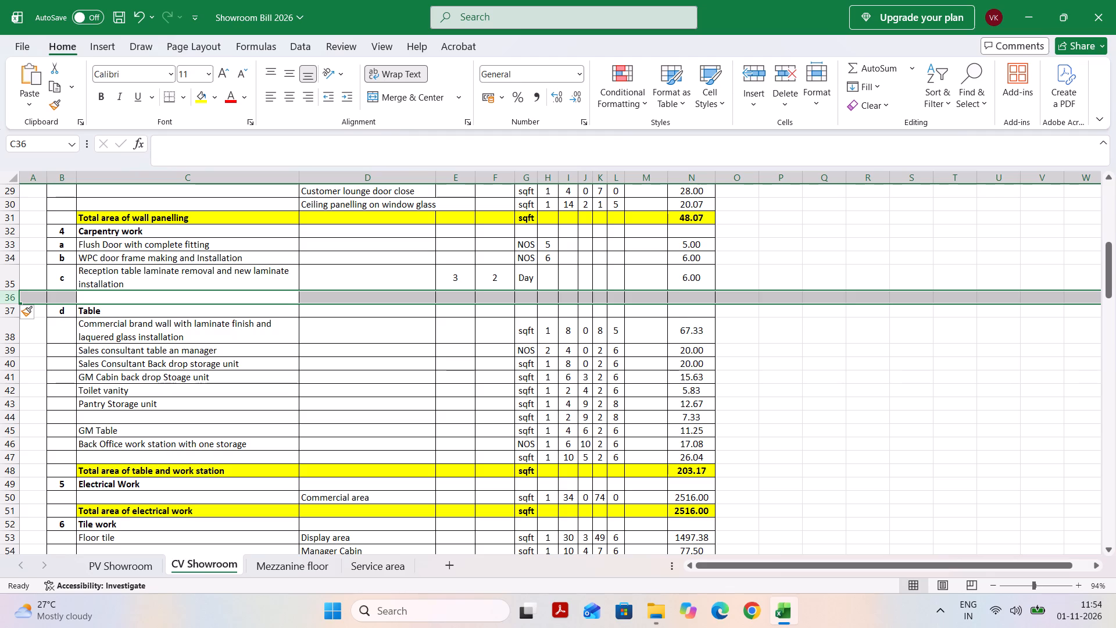
Letter the new Carpentry work row "d" and reletter the Table heading below it as "e".
{"action": "left_click", "coordinate": [59, 298]}
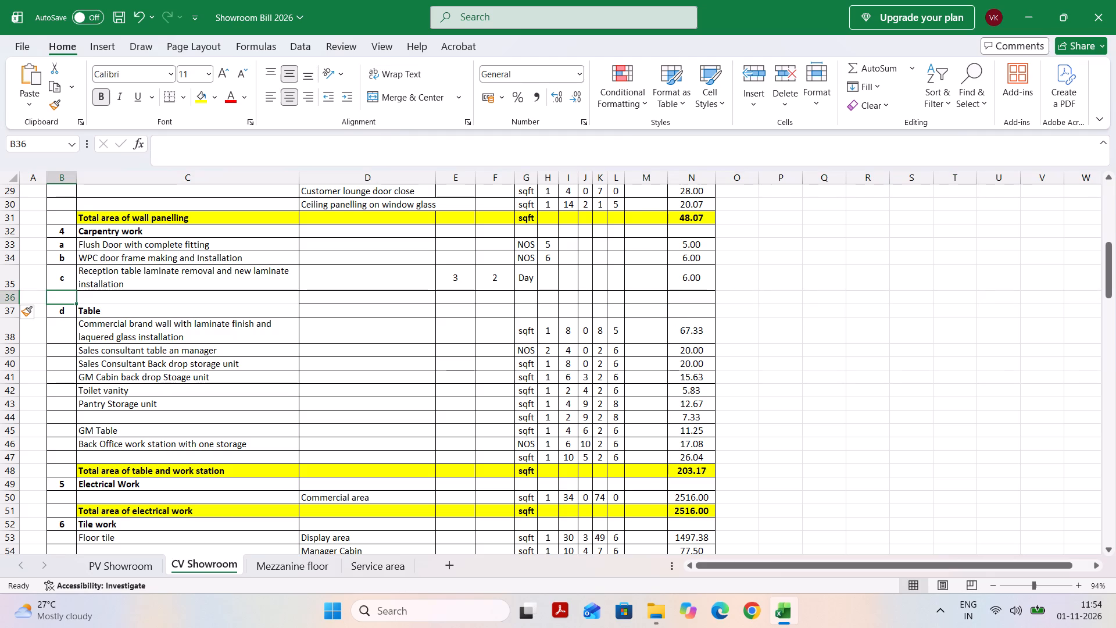
{"action": "key", "text": "shift+d"}
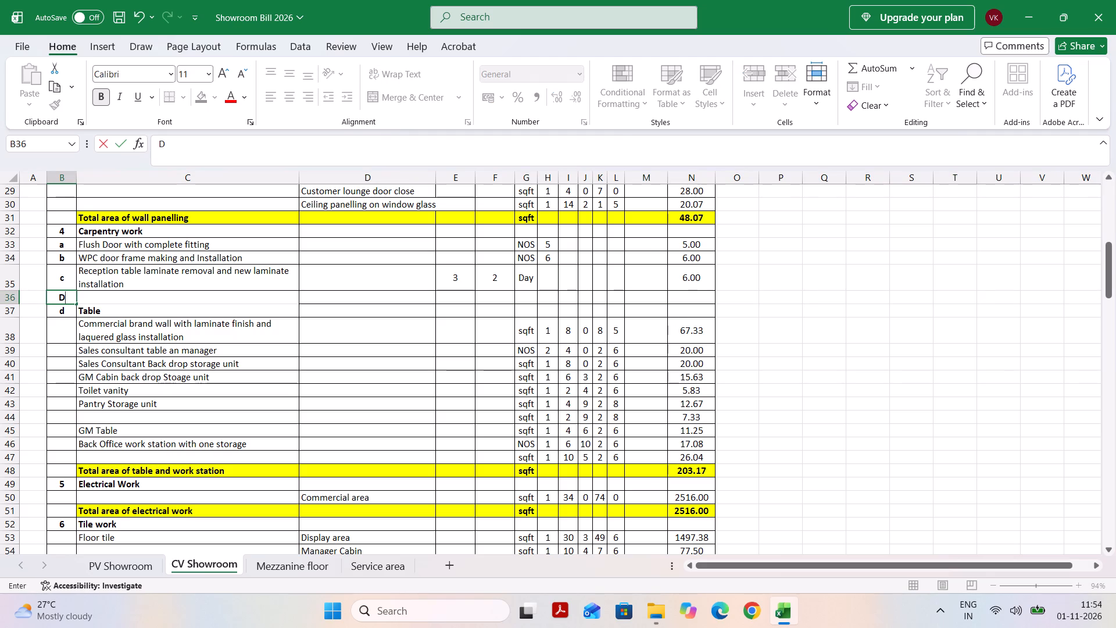
{"action": "key", "text": "BackSpace"}
{"action": "key", "text": "d"}
{"action": "key", "text": "Return"}
{"action": "key", "text": "e"}
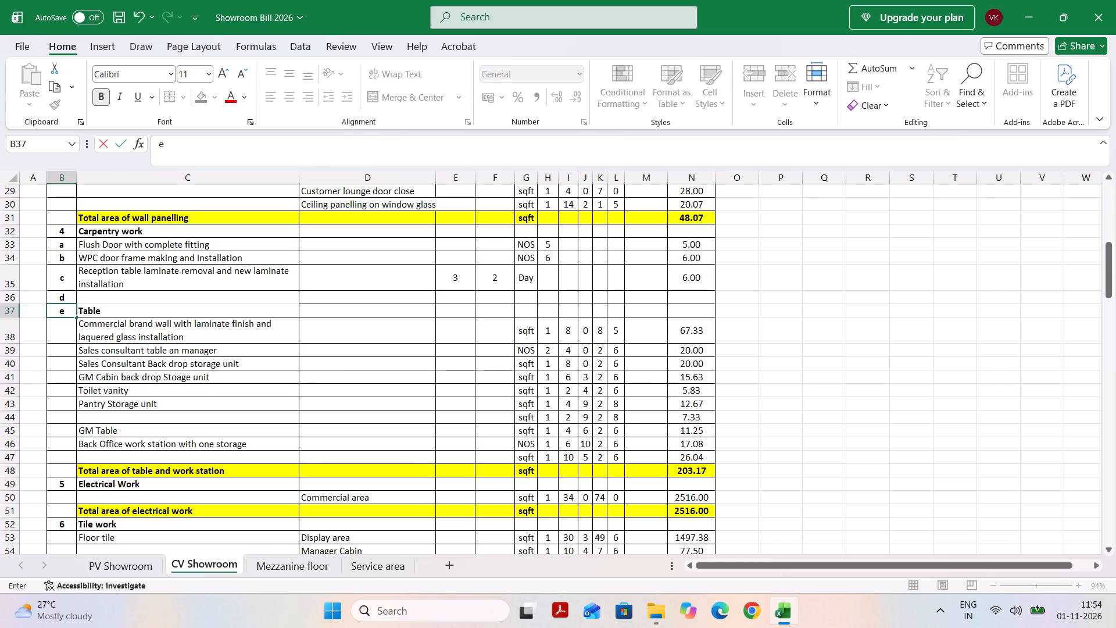
Apply cell borders to the empty description cell of the new Carpentry work row d.
{"action": "left_click", "coordinate": [113, 298]}
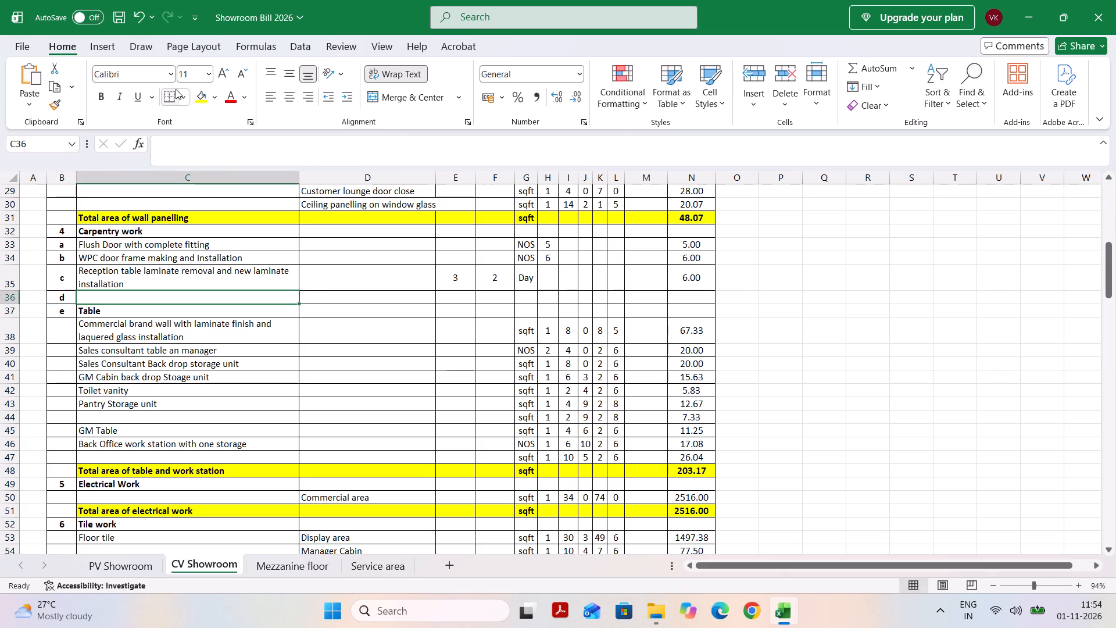
{"action": "left_click", "coordinate": [175, 89]}
Enter "Discussion table" as the description of Carpentry work row d in CV Showroom.
{"action": "left_click", "coordinate": [130, 292]}
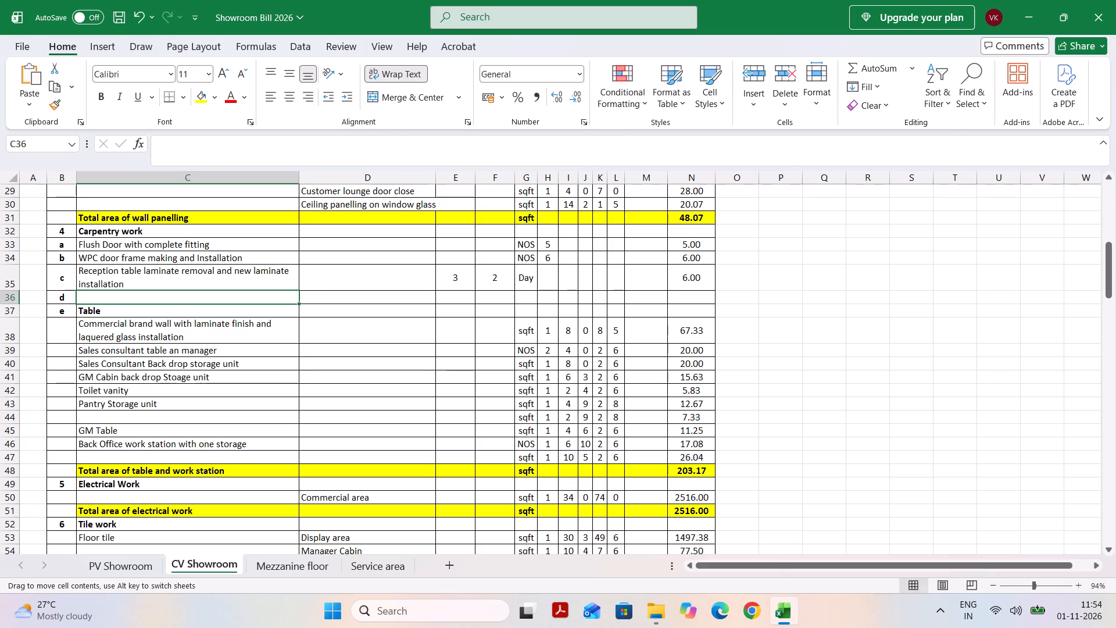
{"action": "type", "text": "Di"}
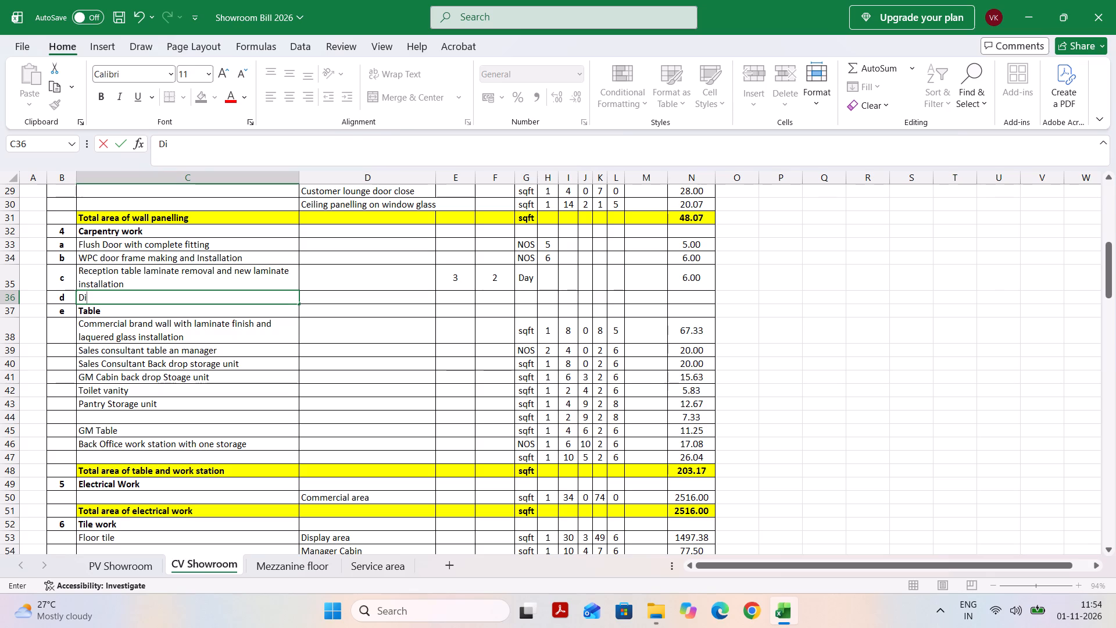
{"action": "type", "text": "scut"}
{"action": "key", "text": "BackSpace"}
{"action": "type", "text": "sio"}
{"action": "key", "text": "BackSpace"}
{"action": "key", "text": "BackSpace"}
{"action": "type", "text": "sion table"}
Give the Discussion table row the unit NOS and a number of 2.
{"action": "key", "text": "Tab"}
{"action": "key", "text": "Tab"}
{"action": "key", "text": "Tab"}
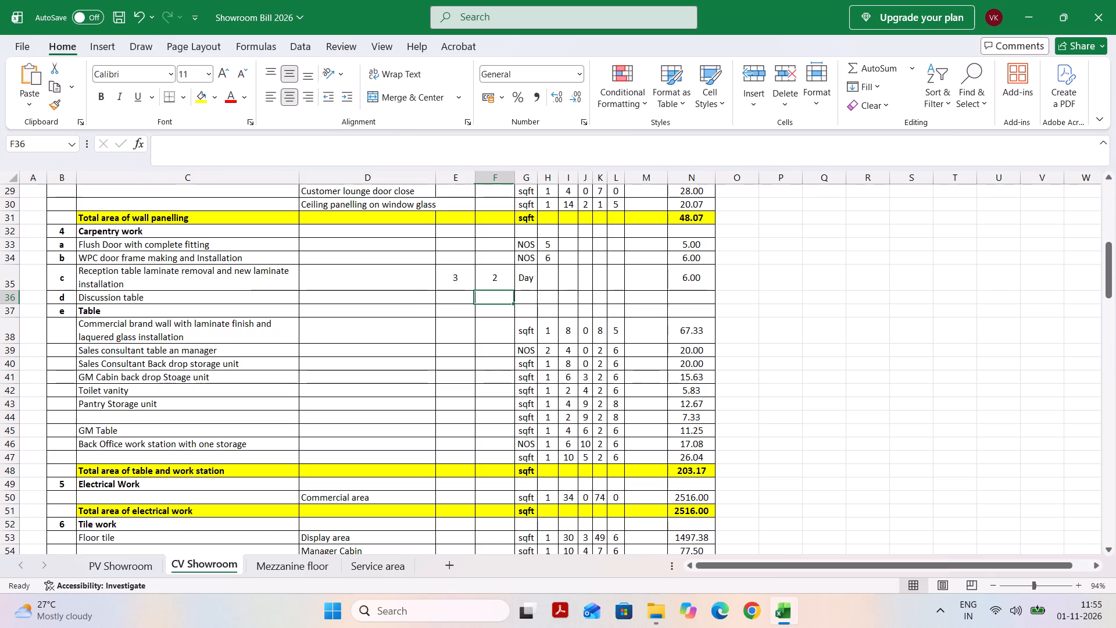
{"action": "key", "text": "Tab"}
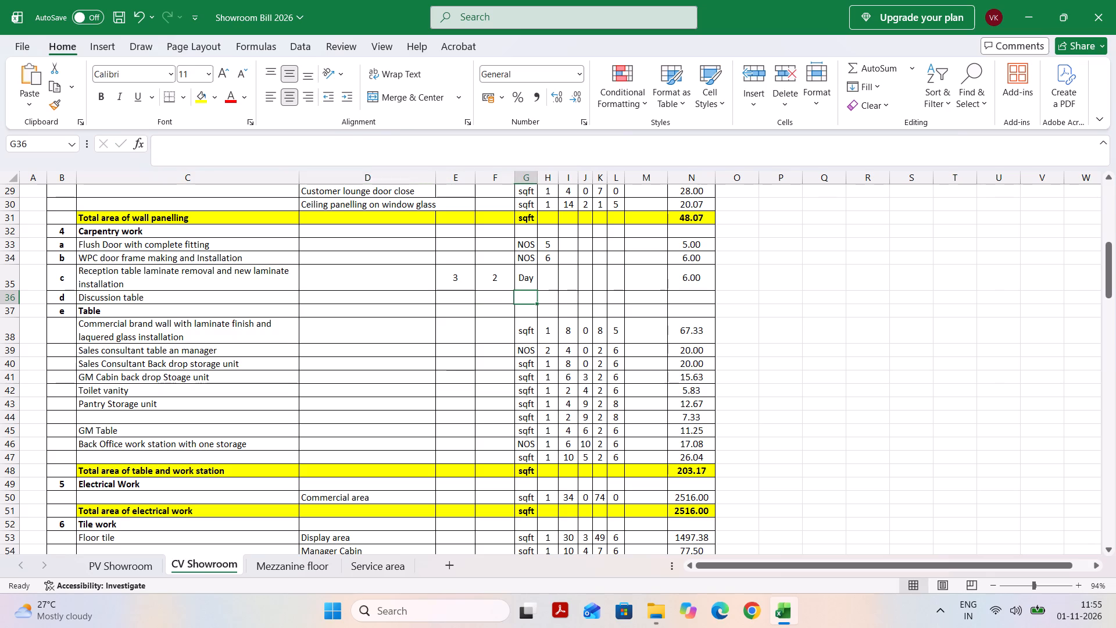
{"action": "key", "text": "n"}
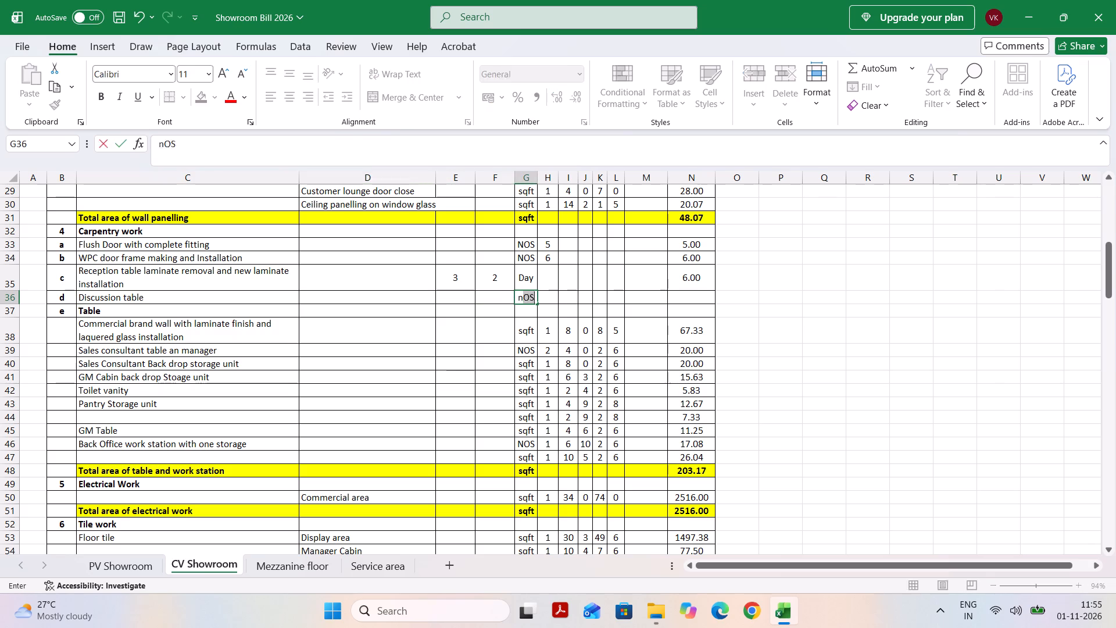
{"action": "key", "text": "Tab"}
{"action": "key", "text": "Tab"}
{"action": "key", "text": "Tab"}
{"action": "key", "text": "Tab"}
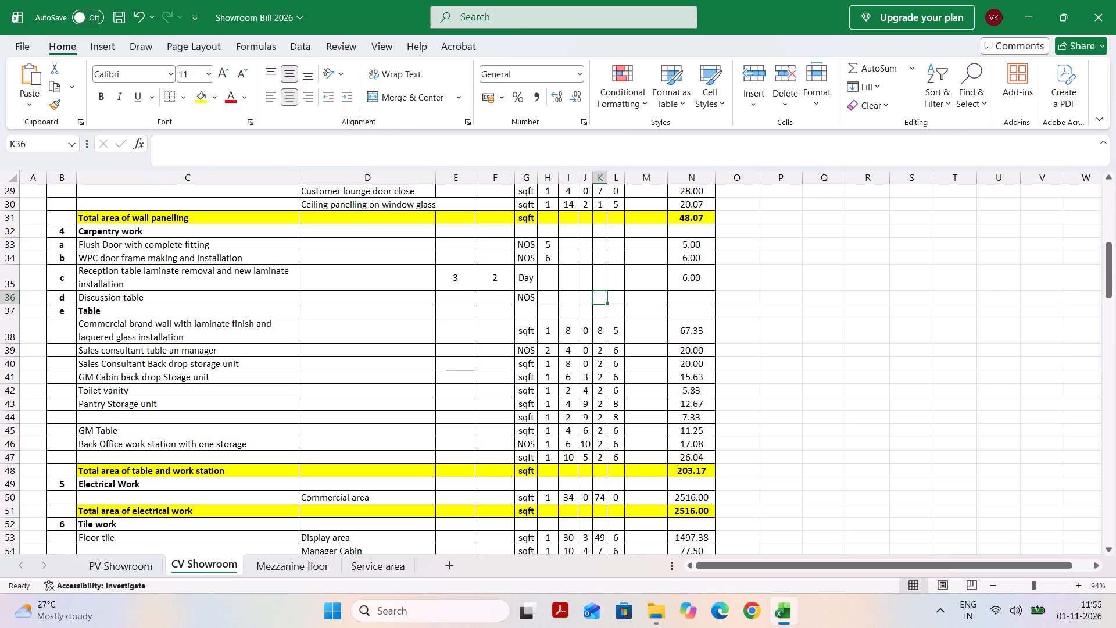
{"action": "key", "text": "shift+Tab"}
{"action": "key", "text": "shift+Tab"}
{"action": "key", "text": "shift+Tab"}
{"action": "key", "text": "2"}
{"action": "key", "text": "Tab"}
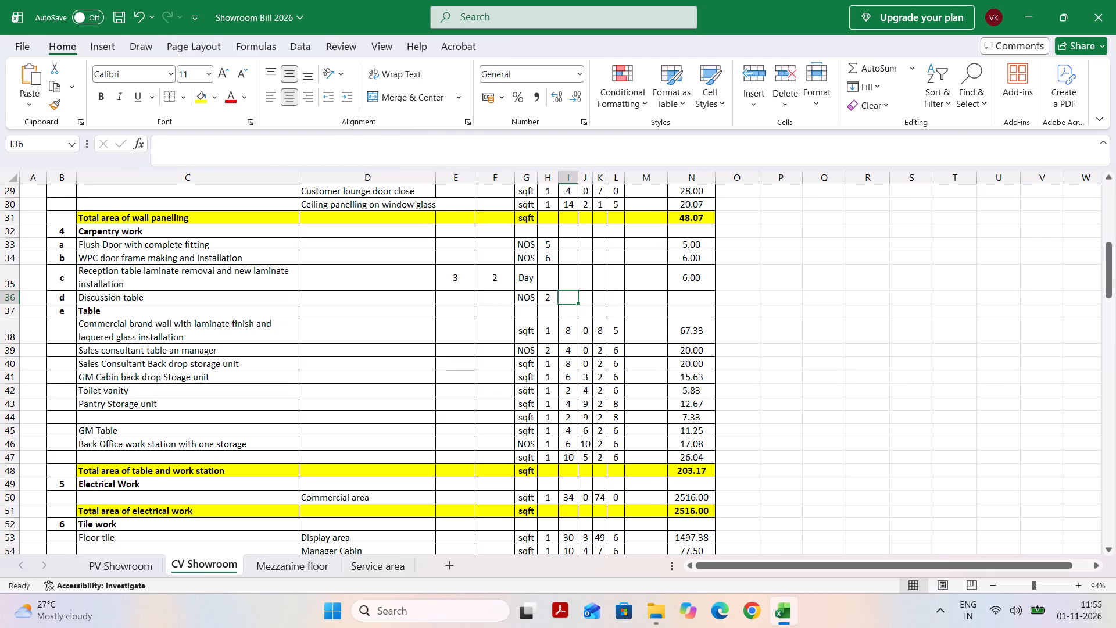
Enter the formula =E35*F35 in the number cell (H35) of the reception table laminate row.
{"action": "left_click", "coordinate": [548, 281]}
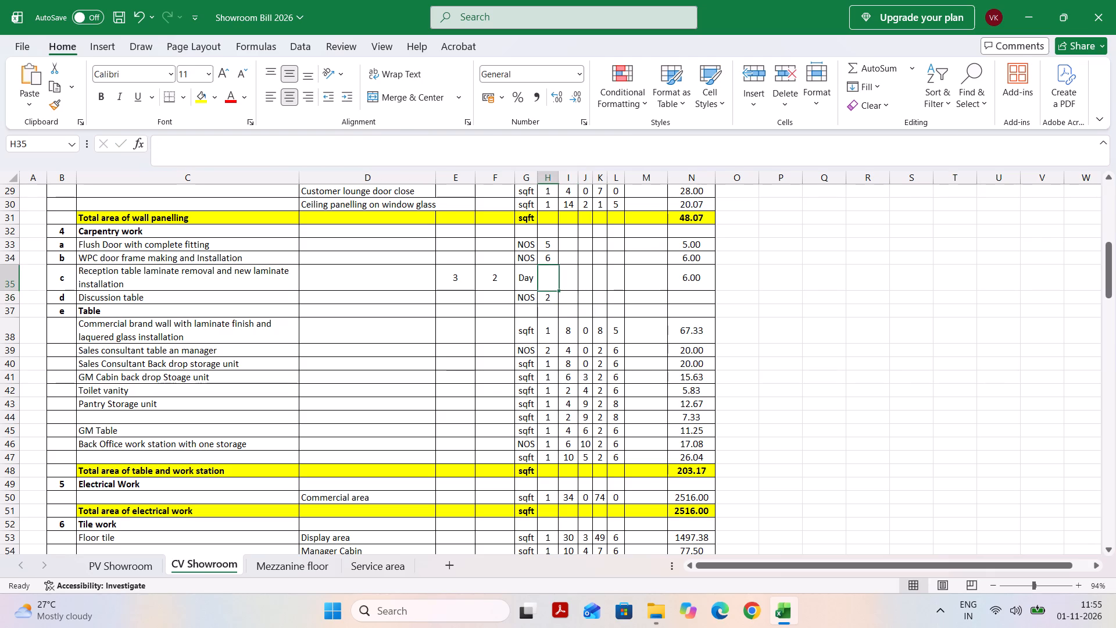
{"action": "left_click", "coordinate": [681, 274]}
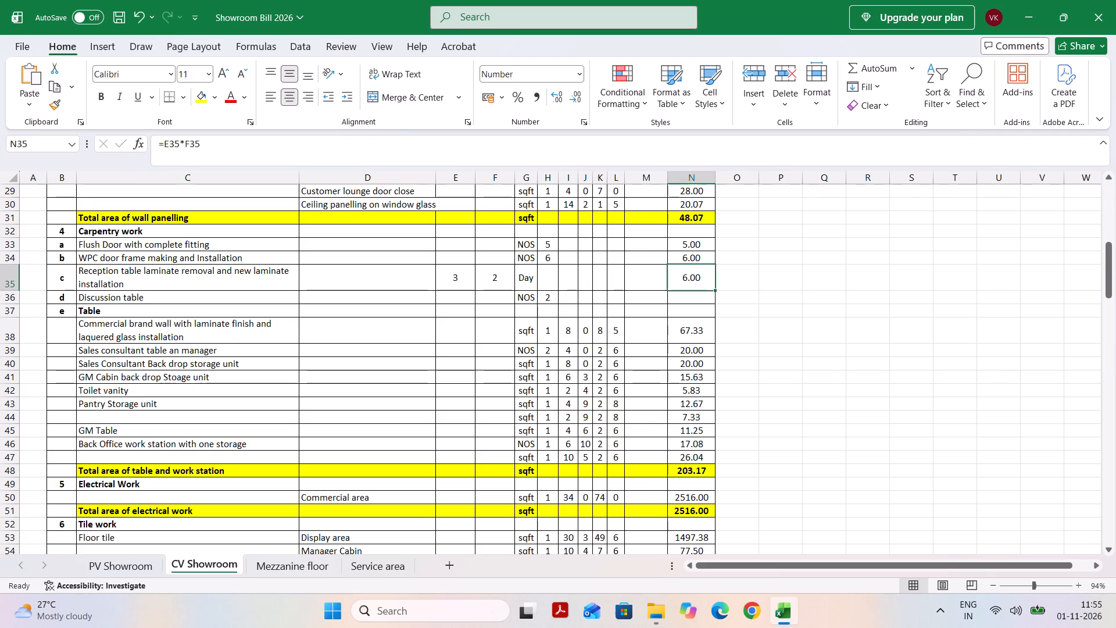
{"action": "key", "text": "ctrl+c"}
{"action": "left_click", "coordinate": [549, 274]}
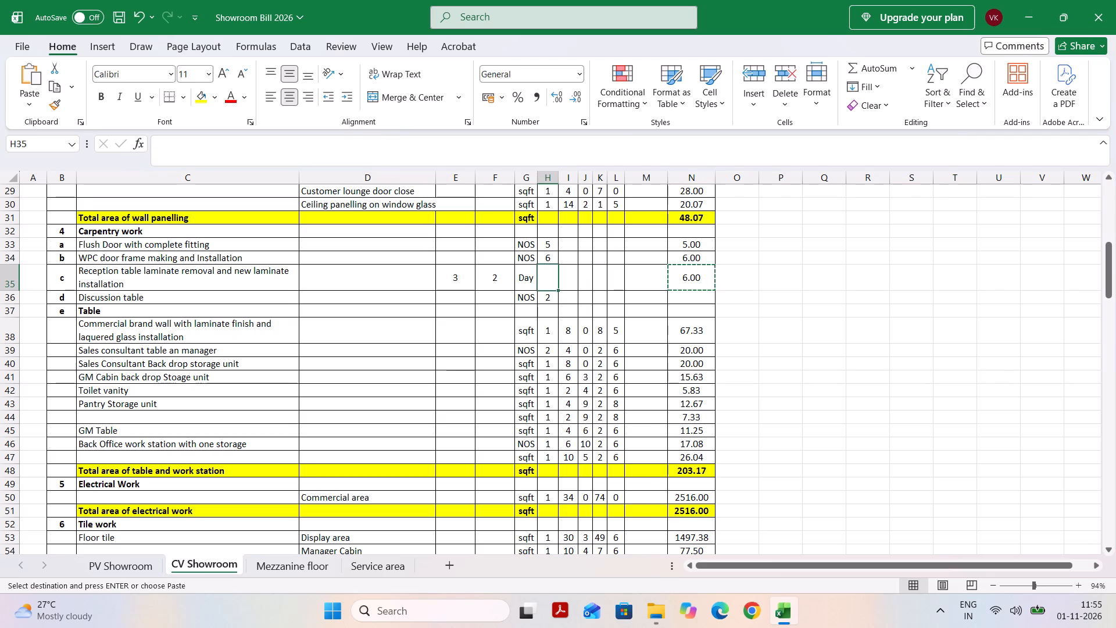
{"action": "key", "text": "ctrl+v"}
{"action": "left_click", "coordinate": [561, 283]}
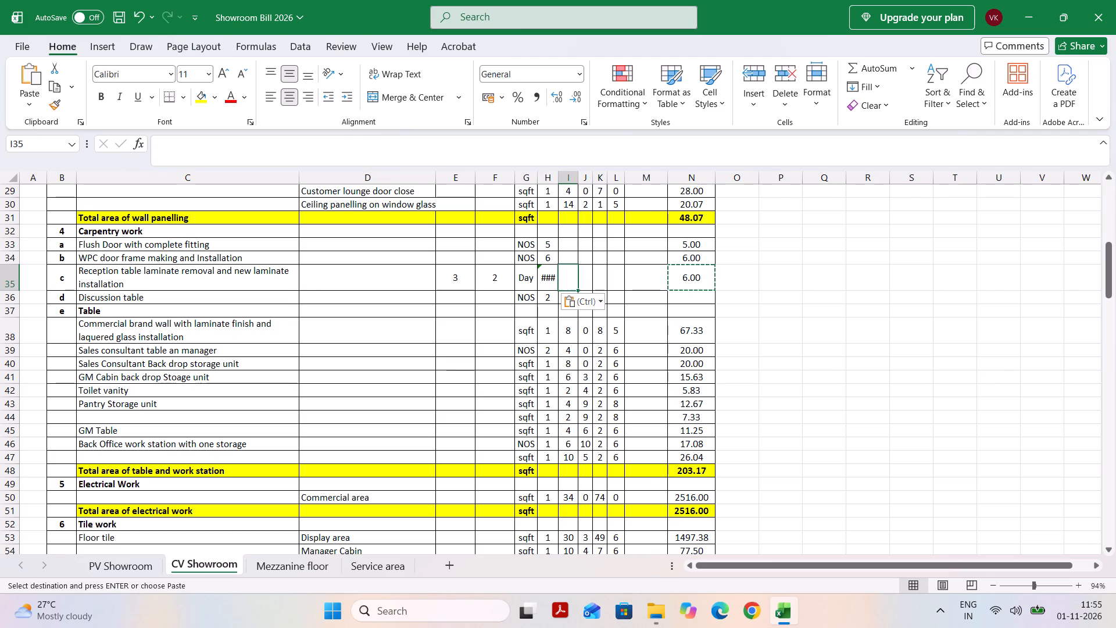
{"action": "left_click", "coordinate": [542, 279]}
{"action": "left_click_drag", "start_coordinate": [268, 142], "coordinate": [209, 138]}
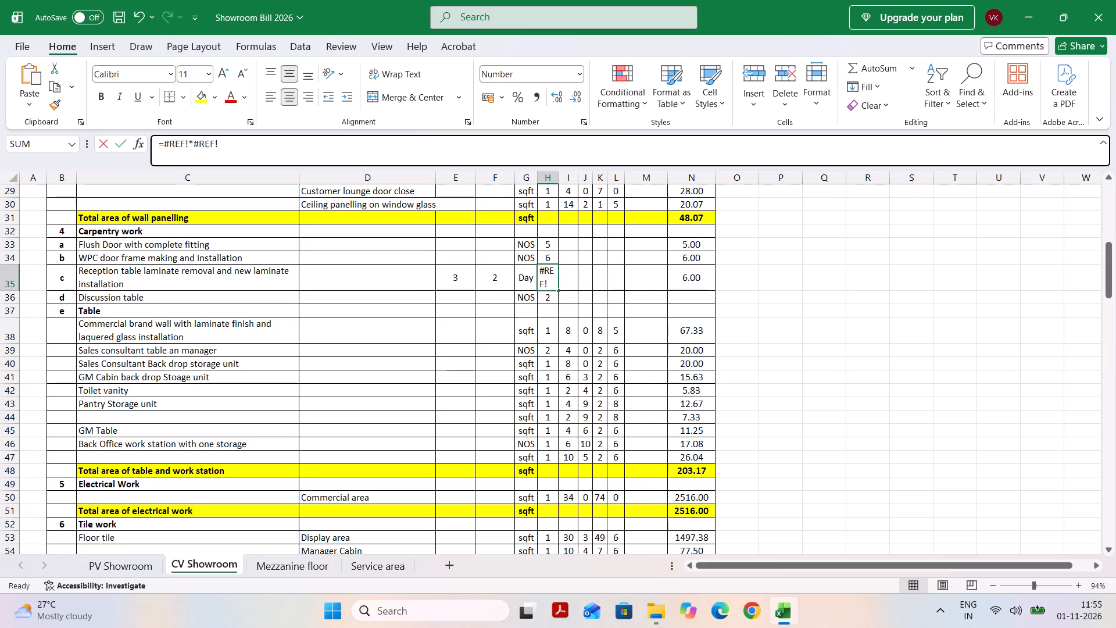
{"action": "left_click_drag", "start_coordinate": [209, 138], "coordinate": [163, 134]}
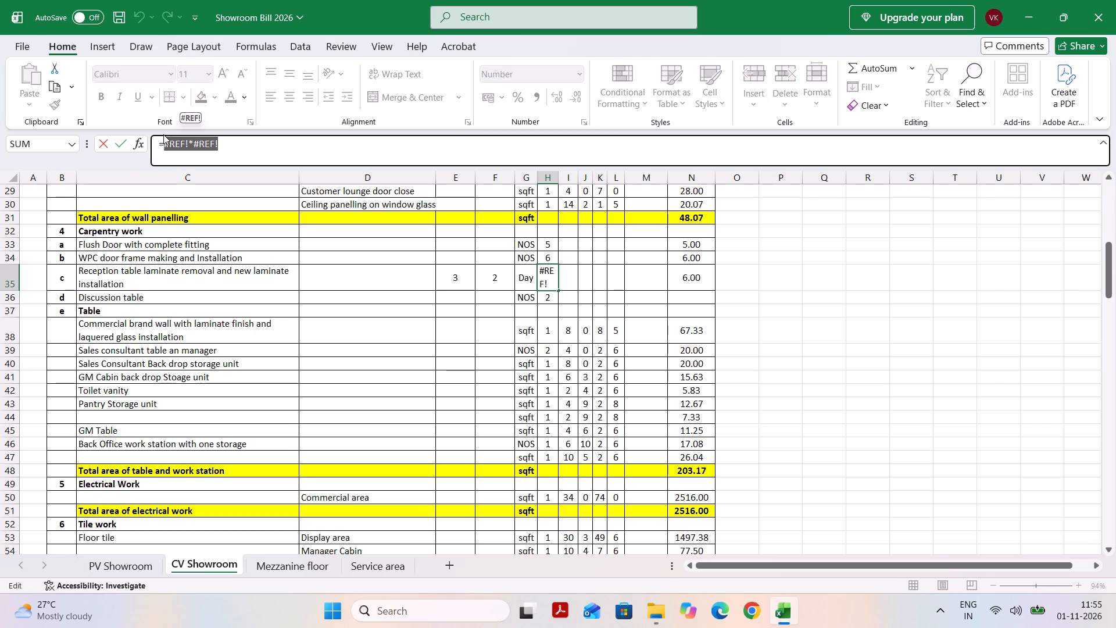
{"action": "key", "text": "BackSpace"}
{"action": "left_click", "coordinate": [459, 274]}
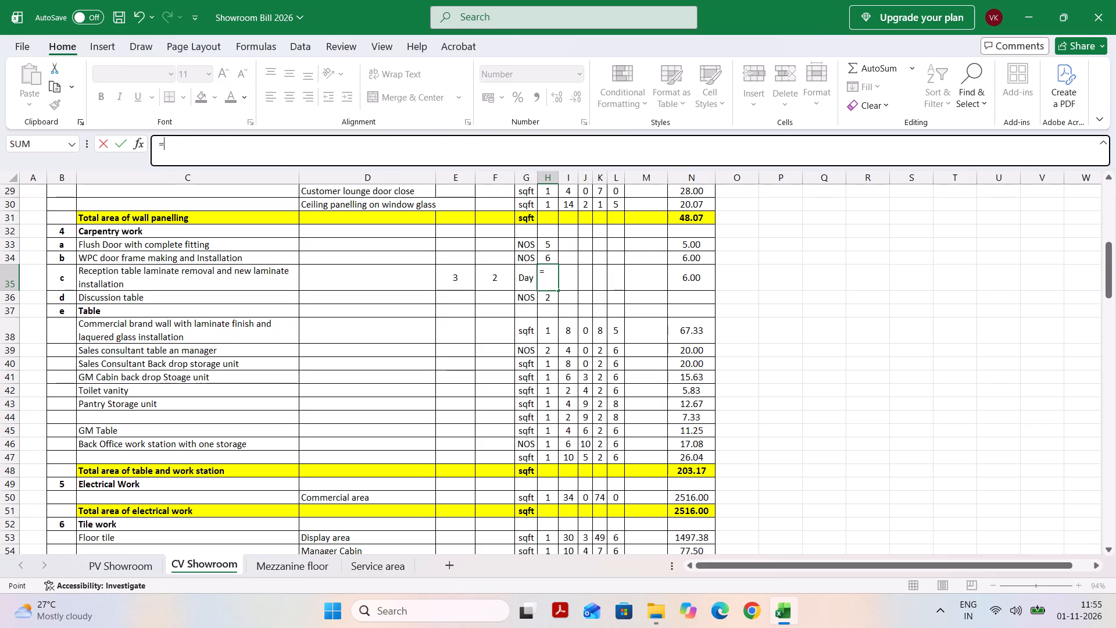
{"action": "key", "text": "asterisk"}
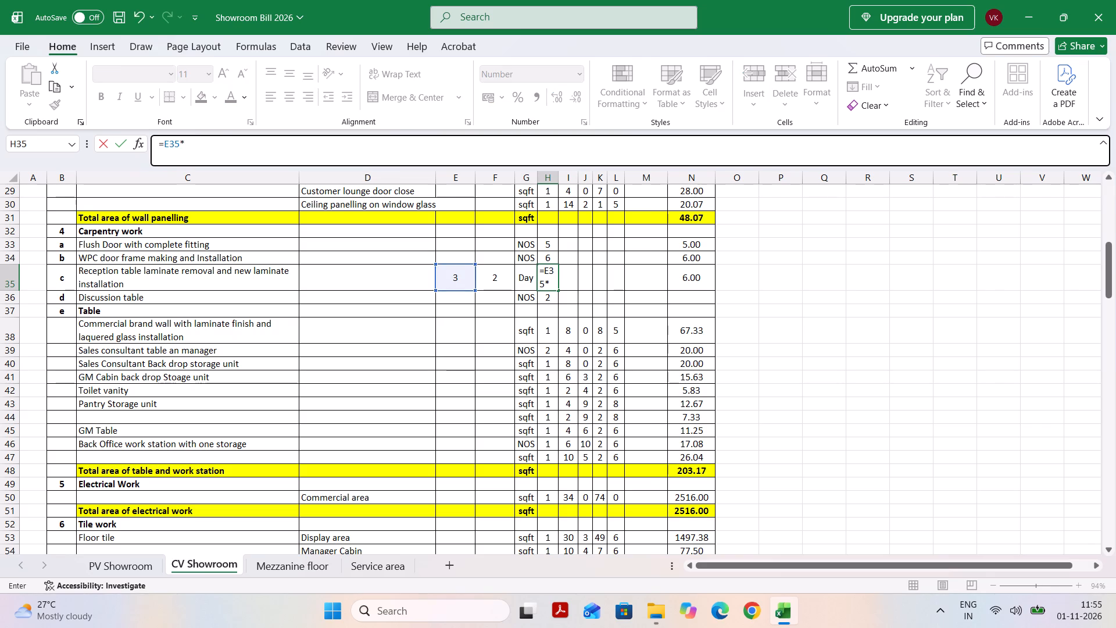
{"action": "left_click", "coordinate": [499, 275]}
{"action": "key", "text": "Tab"}
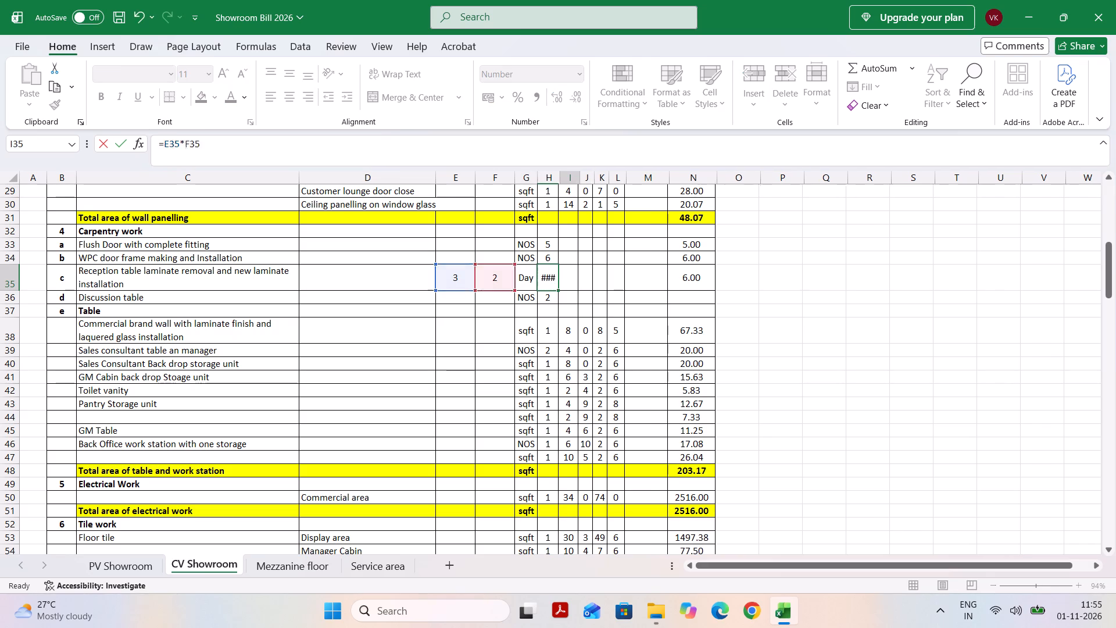
Fill the quantity formula in column N from the WPC door frame row down through the Discussion table row.
{"action": "left_click", "coordinate": [668, 280]}
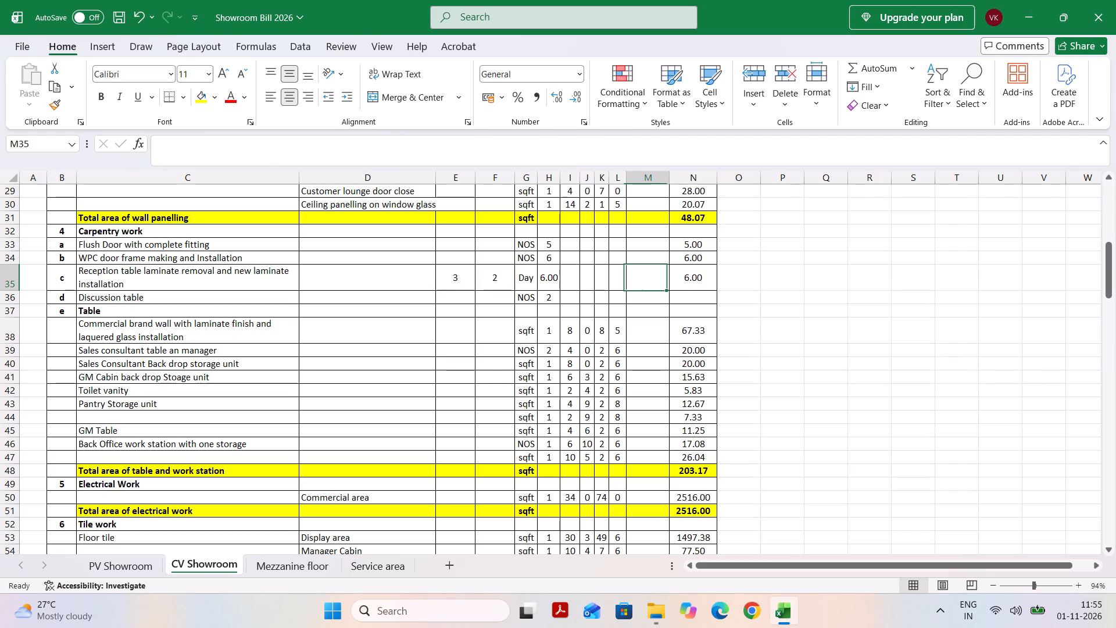
{"action": "left_click", "coordinate": [688, 277]}
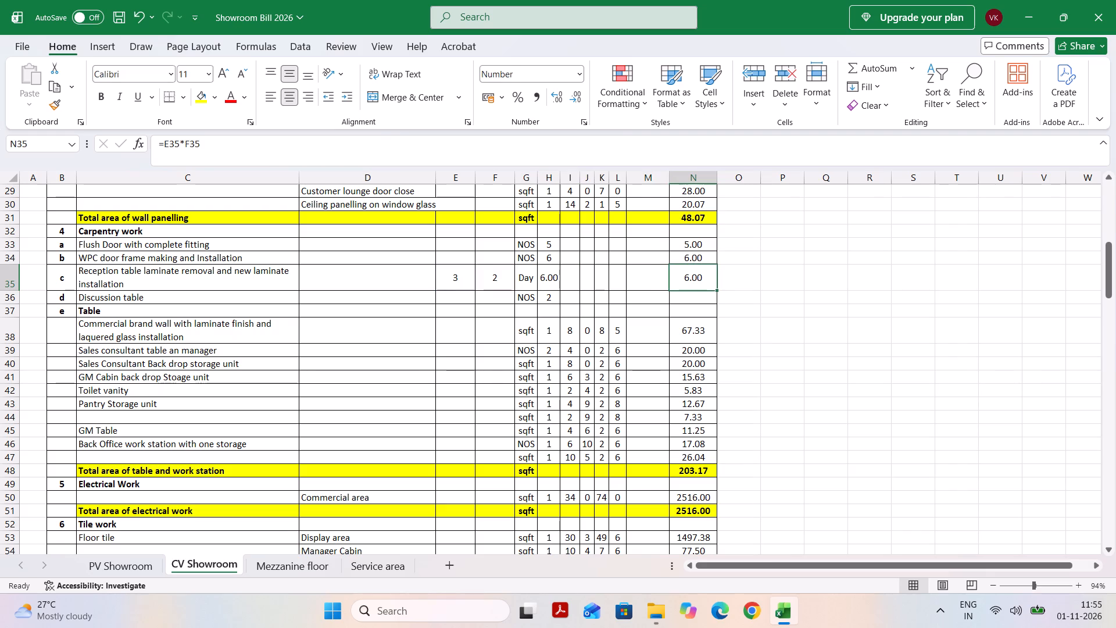
{"action": "left_click", "coordinate": [696, 256]}
{"action": "left_click_drag", "start_coordinate": [717, 262], "coordinate": [710, 305]}
{"action": "left_click", "coordinate": [707, 328]}
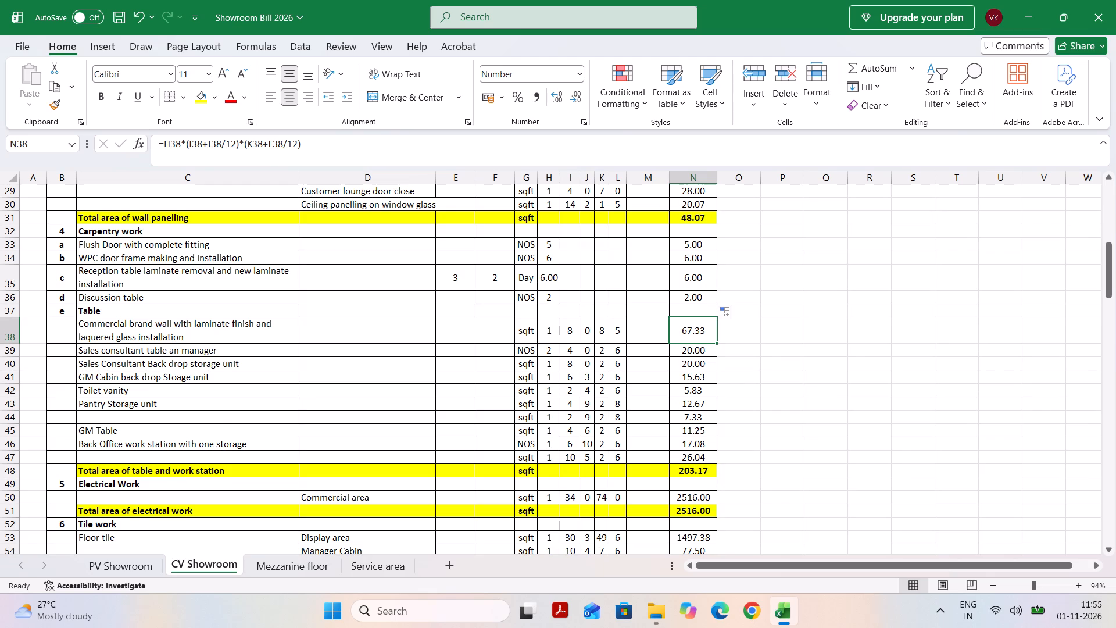
Look through the CV Showroom sections from Carpentry work down to Extra Work and the empty rows beneath it.
{"action": "scroll", "coordinate": [536, 278], "scroll_direction": "down", "scroll_amount": 1}
{"action": "scroll", "coordinate": [532, 282], "scroll_direction": "up", "scroll_amount": 1}
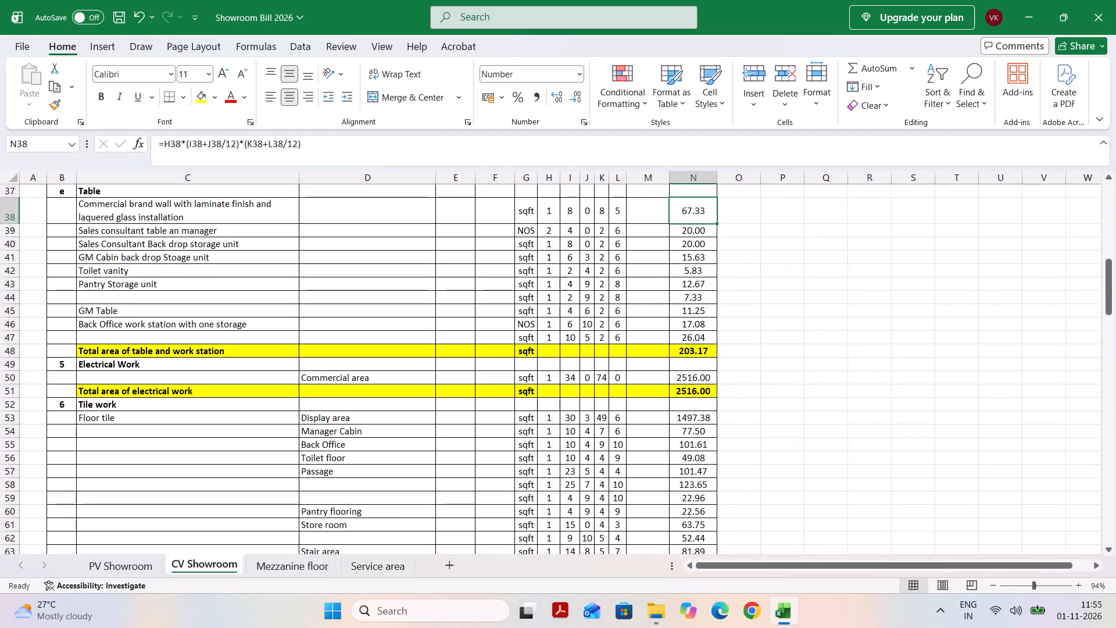
{"action": "scroll", "coordinate": [509, 299], "scroll_direction": "down", "scroll_amount": 1}
{"action": "scroll", "coordinate": [509, 299], "scroll_direction": "up", "scroll_amount": 1}
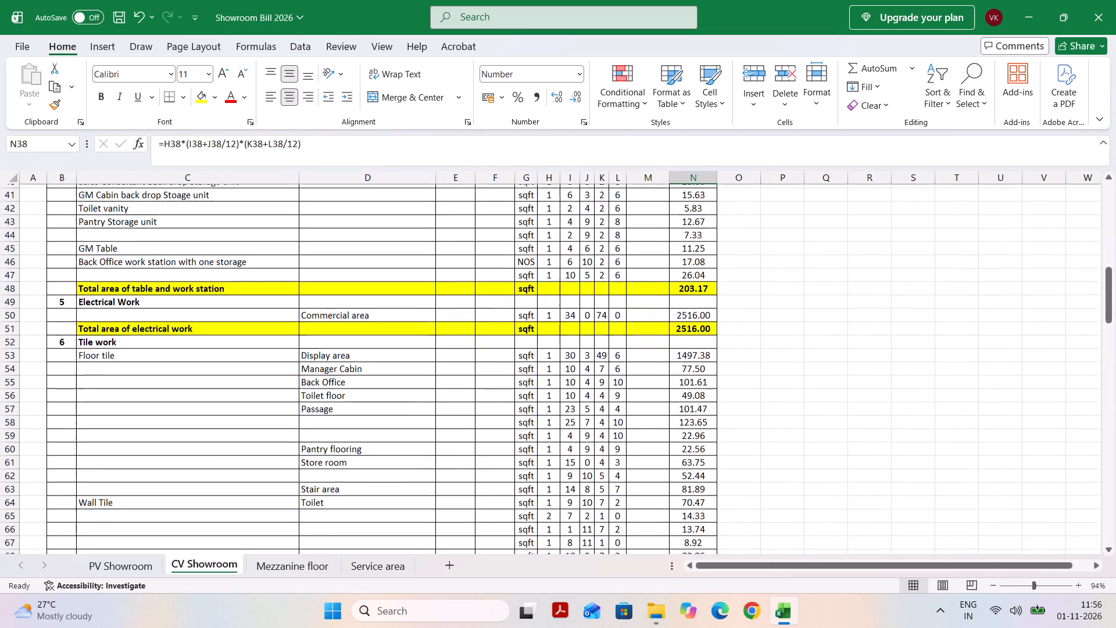
{"action": "scroll", "coordinate": [509, 299], "scroll_direction": "up", "scroll_amount": 4}
{"action": "scroll", "coordinate": [509, 299], "scroll_direction": "down", "scroll_amount": 1}
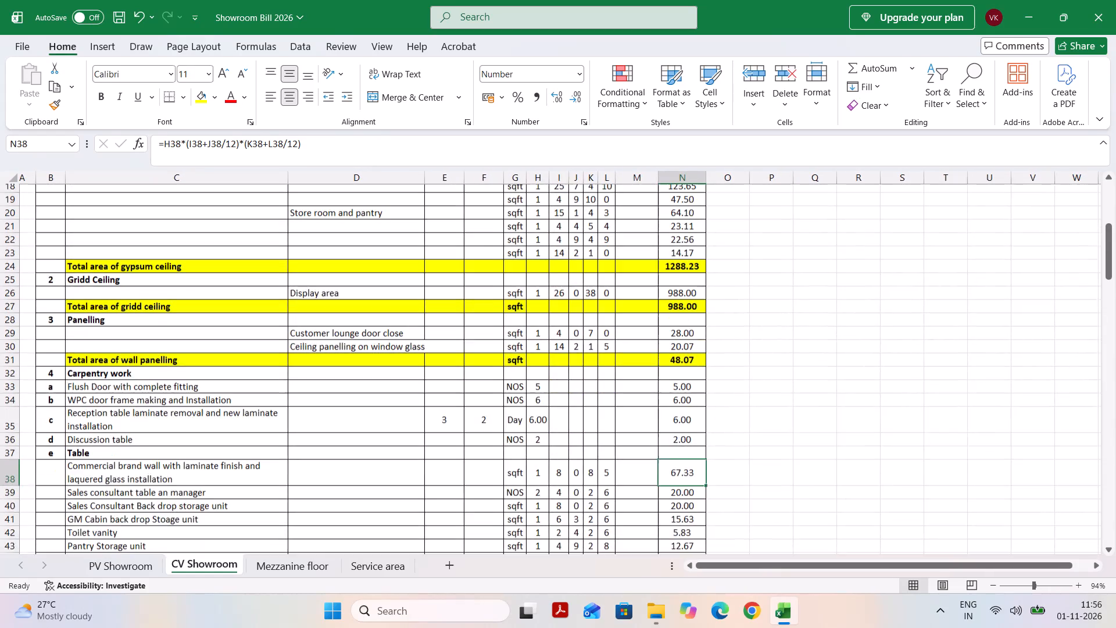
{"action": "scroll", "coordinate": [449, 295], "scroll_direction": "down", "scroll_amount": 1}
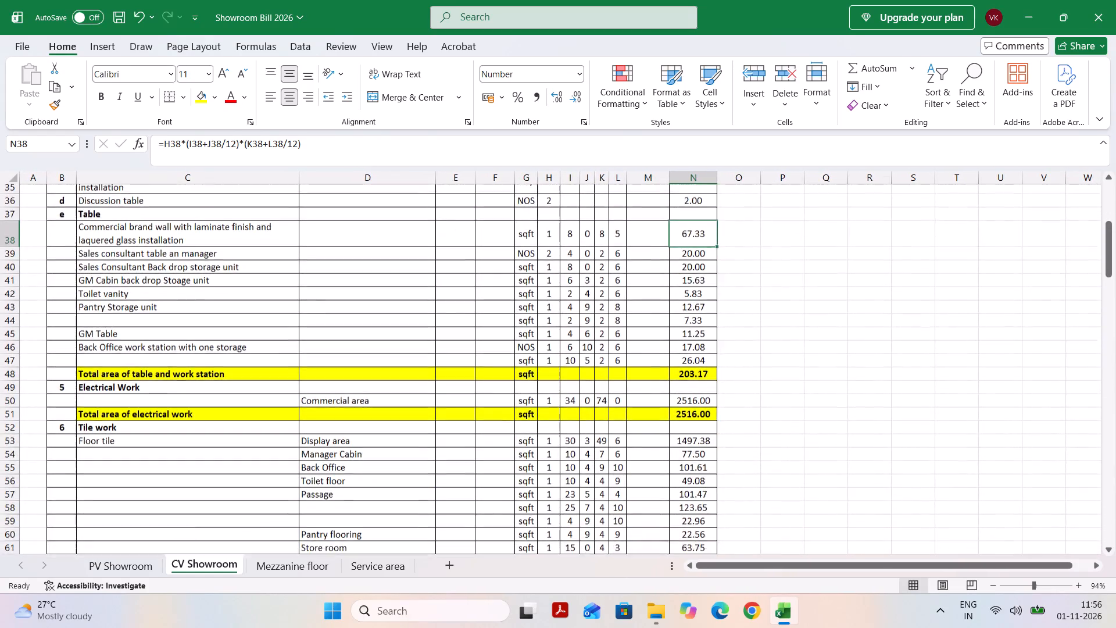
{"action": "scroll", "coordinate": [449, 295], "scroll_direction": "down", "scroll_amount": 1}
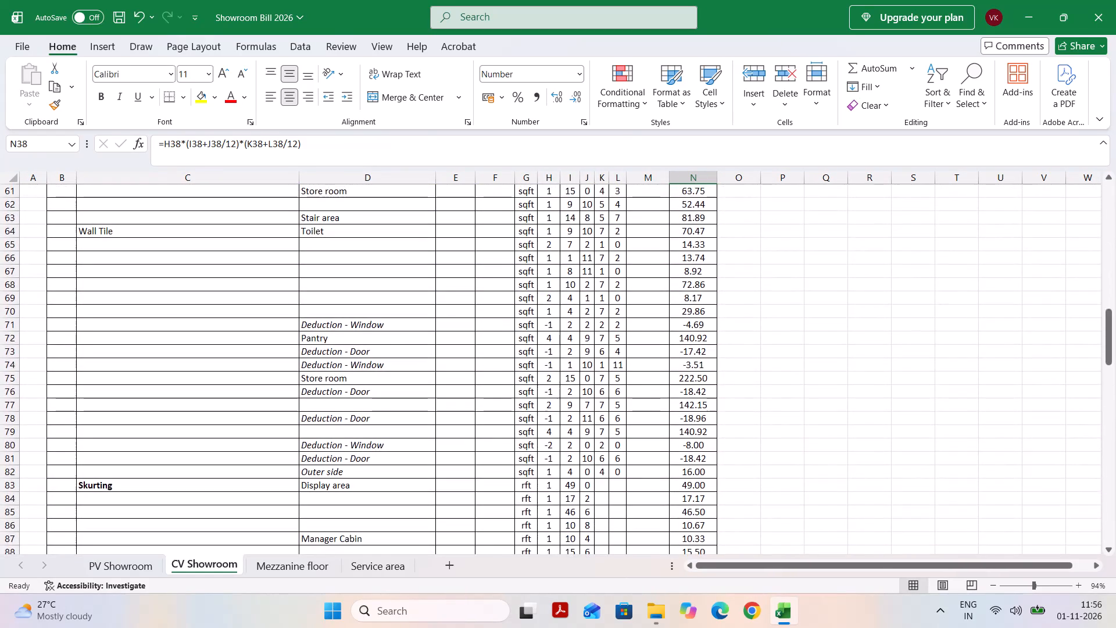
{"action": "scroll", "coordinate": [449, 295], "scroll_direction": "down", "scroll_amount": 1}
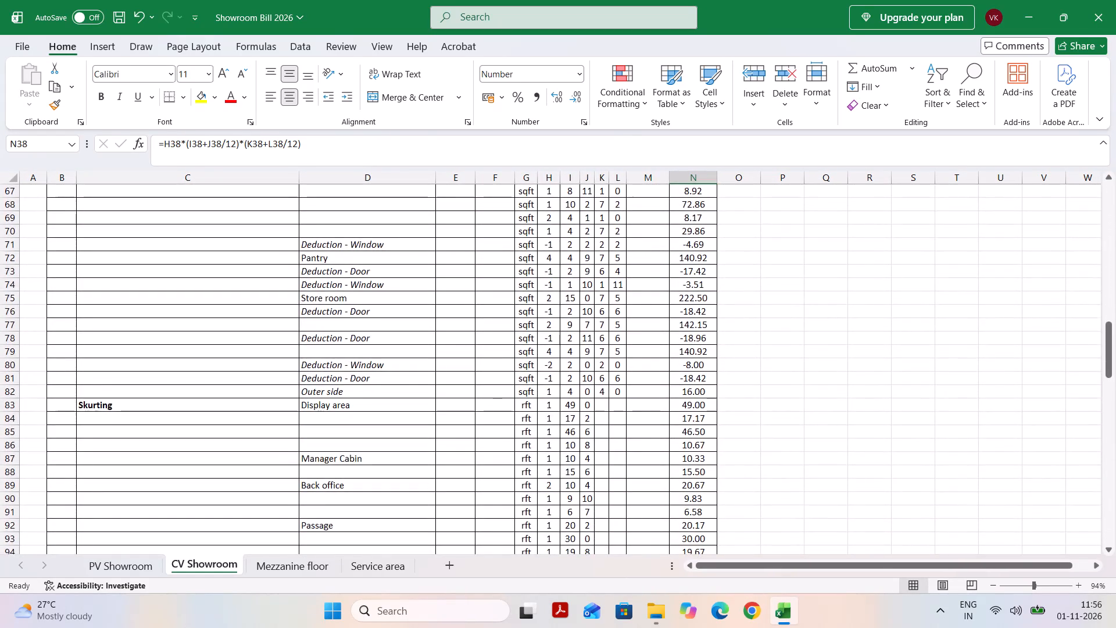
{"action": "scroll", "coordinate": [449, 295], "scroll_direction": "down", "scroll_amount": 1}
{"action": "left_click", "coordinate": [391, 292]}
{"action": "scroll", "coordinate": [391, 292], "scroll_direction": "down", "scroll_amount": 1}
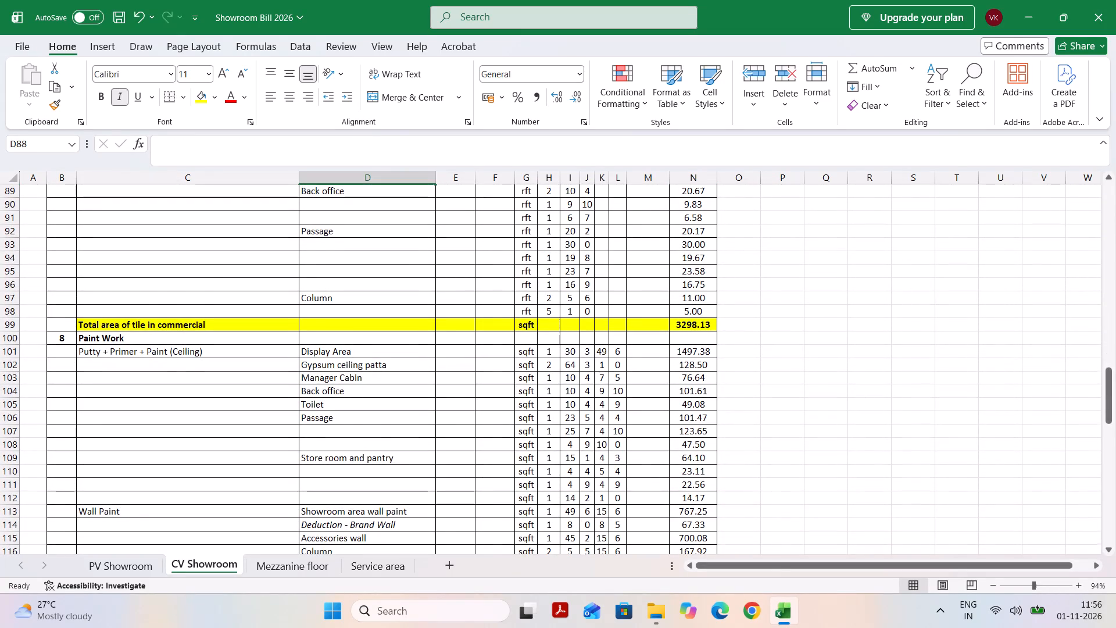
{"action": "scroll", "coordinate": [391, 292], "scroll_direction": "down", "scroll_amount": 3}
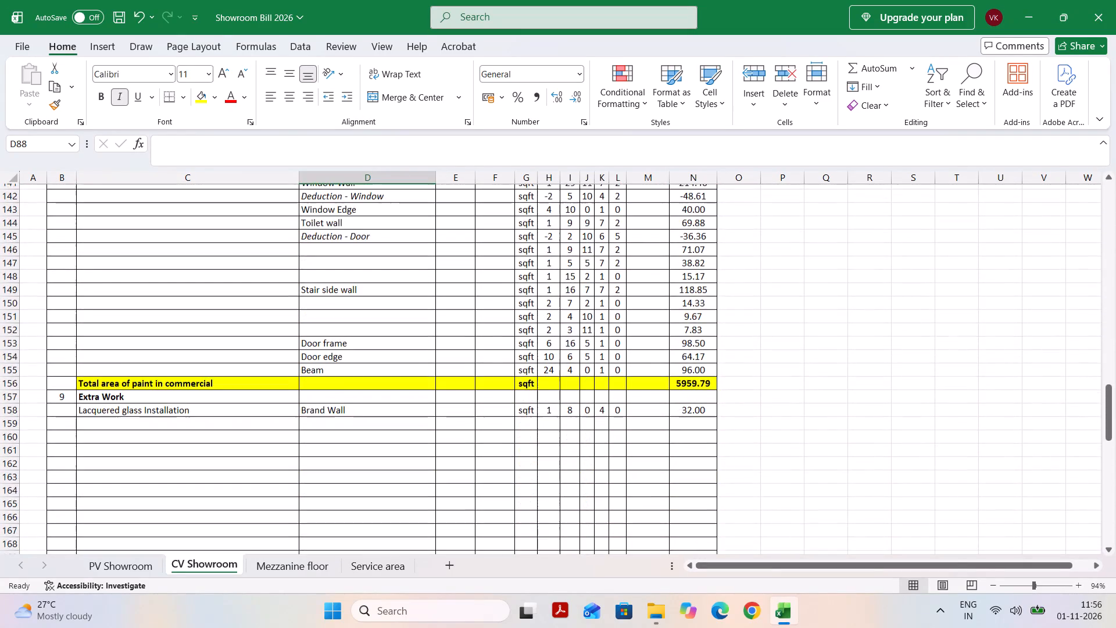
{"action": "left_click", "coordinate": [228, 391]}
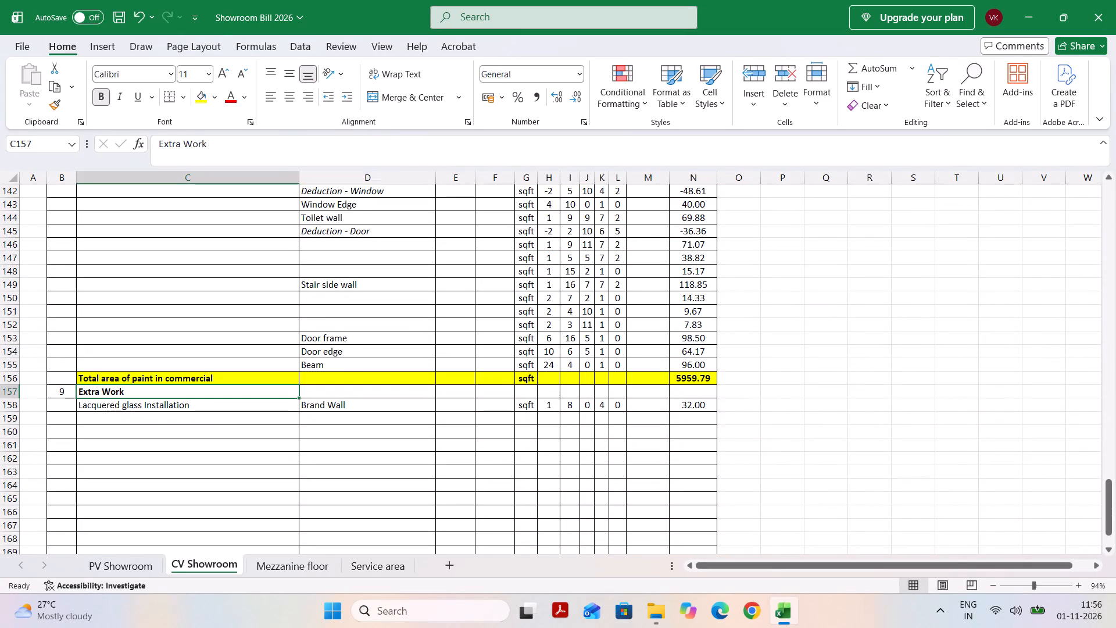
{"action": "left_click", "coordinate": [222, 429]}
{"action": "left_click", "coordinate": [213, 423]}
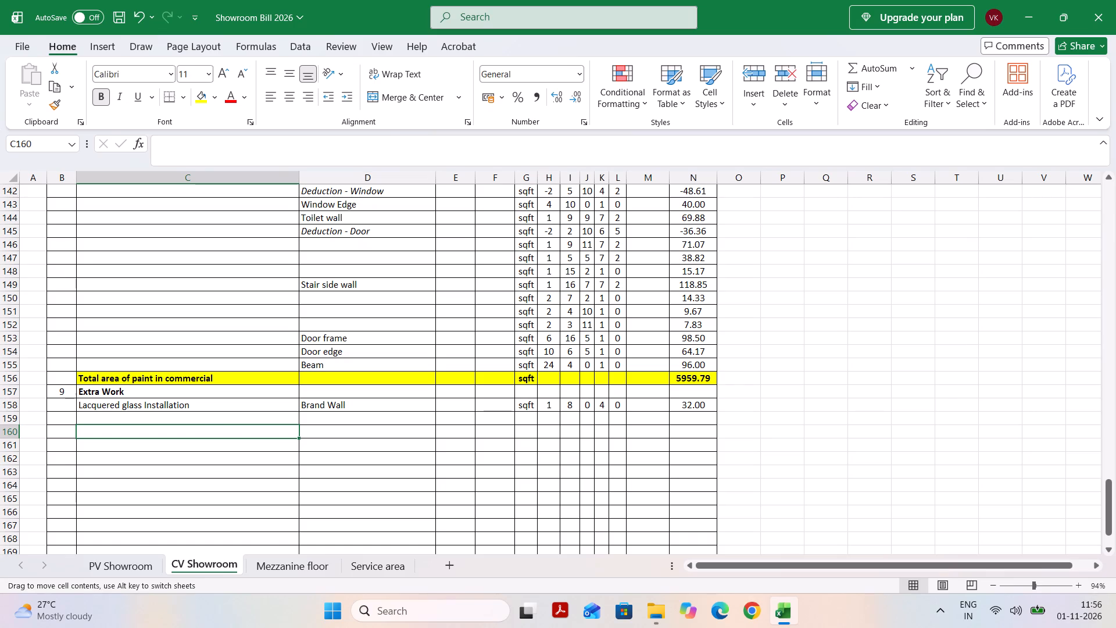
{"action": "left_click", "coordinate": [167, 420]}
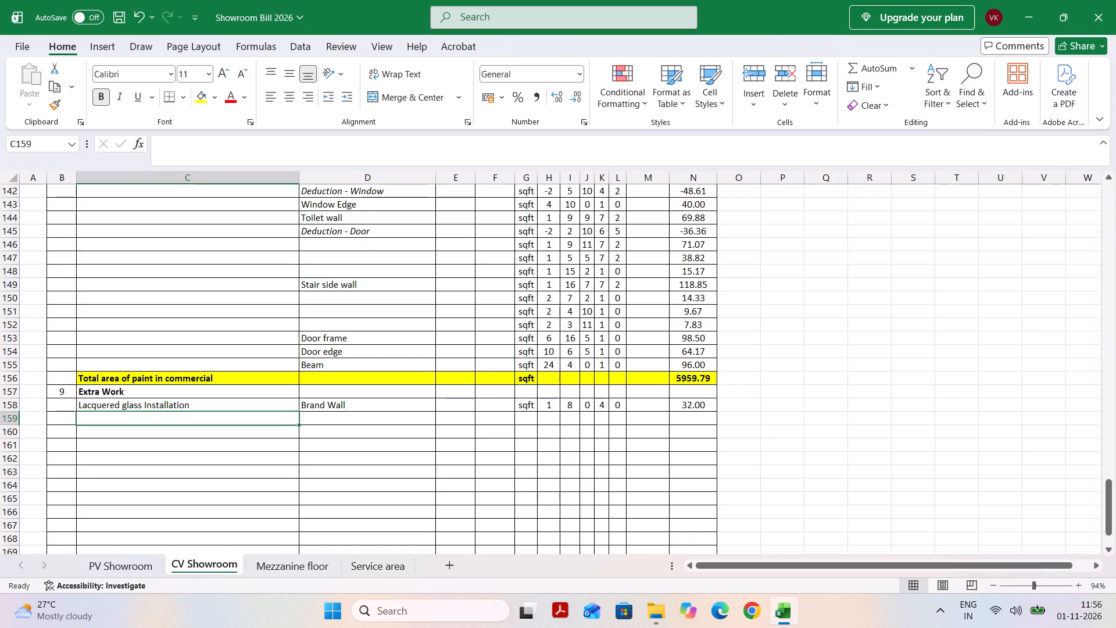
Look through the PV Showroom sections from Granite Work back up to Single Item and Electrical Work.
{"action": "left_click", "coordinate": [128, 565]}
{"action": "scroll", "coordinate": [312, 440], "scroll_direction": "down", "scroll_amount": 2}
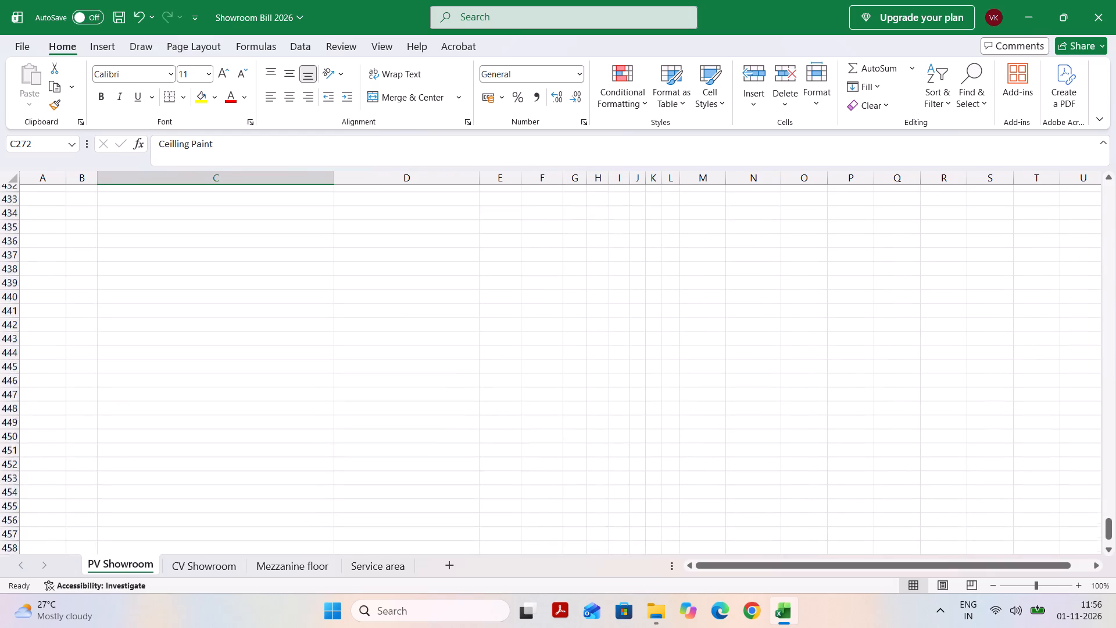
{"action": "scroll", "coordinate": [312, 440], "scroll_direction": "up", "scroll_amount": 4}
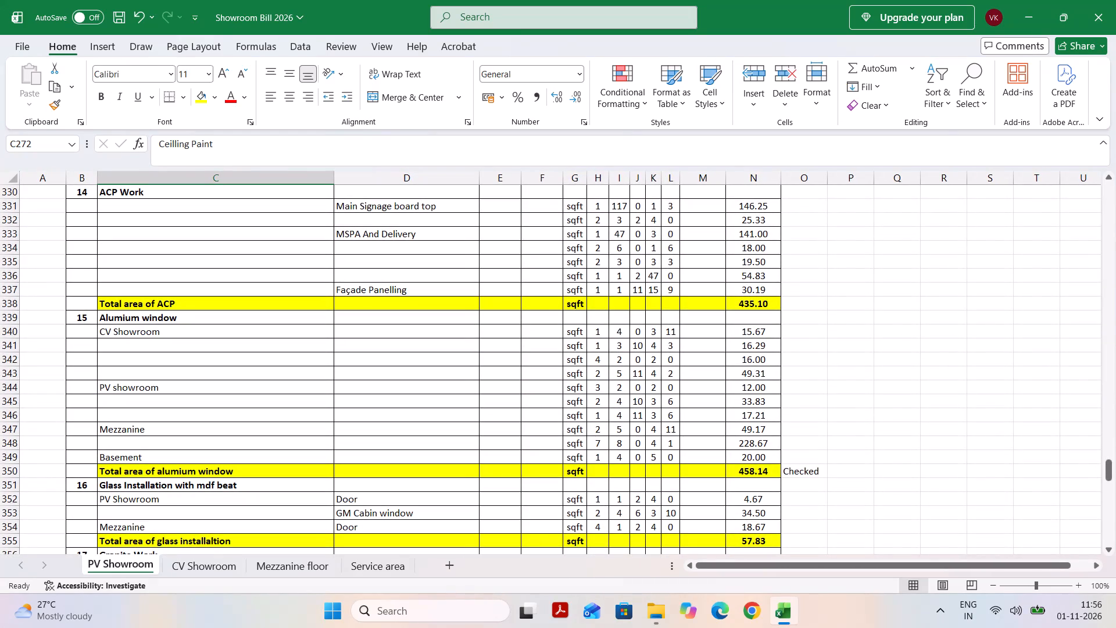
{"action": "scroll", "coordinate": [255, 455], "scroll_direction": "down", "scroll_amount": 1}
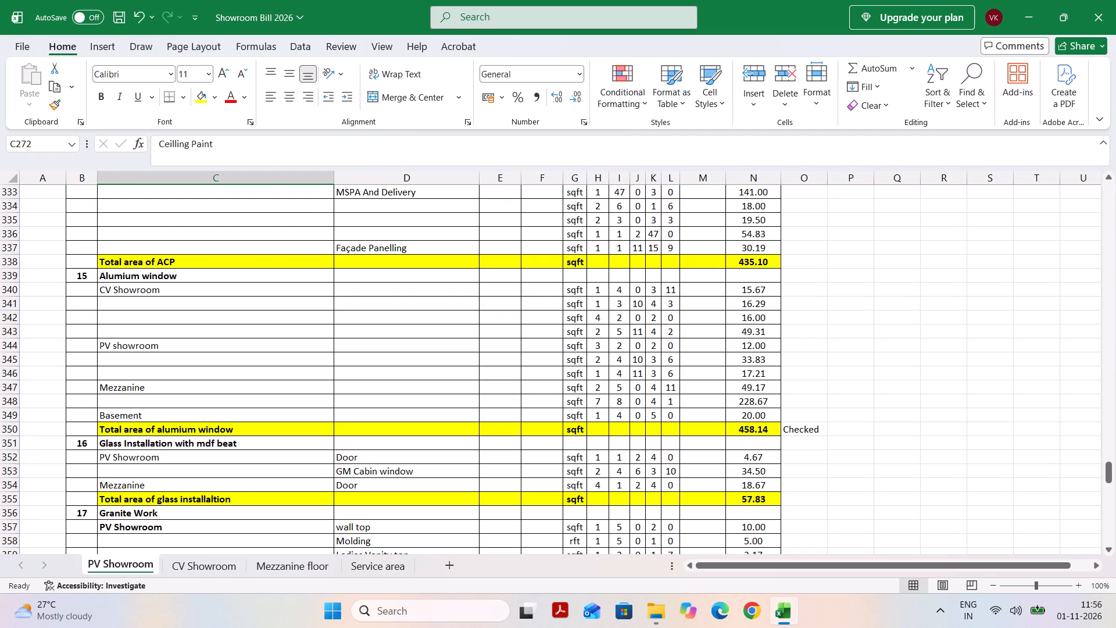
{"action": "scroll", "coordinate": [250, 445], "scroll_direction": "down", "scroll_amount": 1}
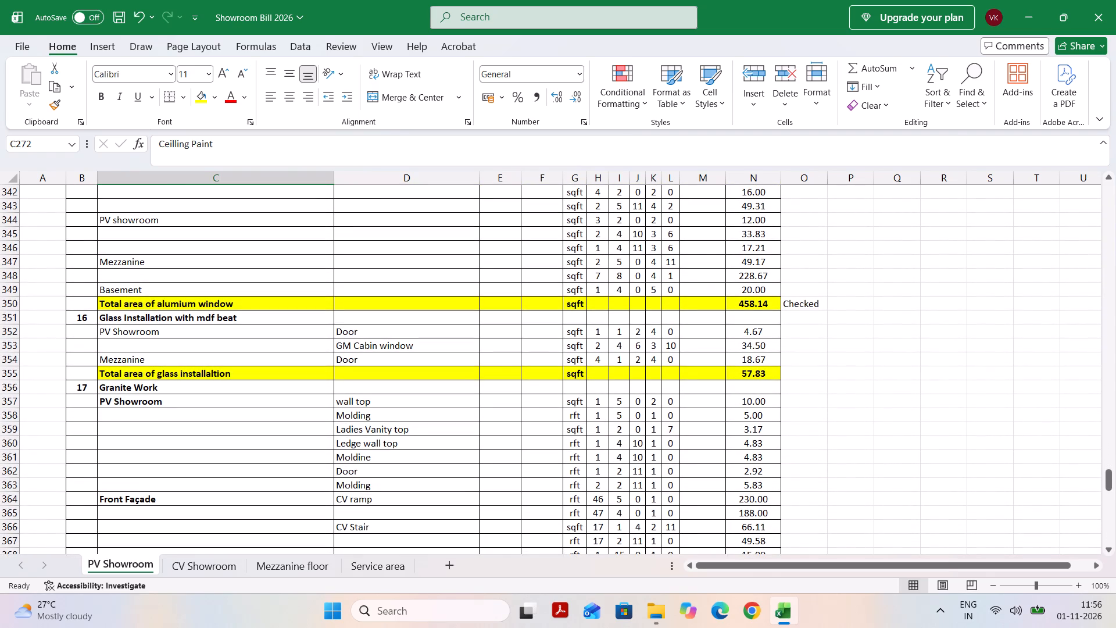
{"action": "left_click", "coordinate": [189, 402]}
{"action": "scroll", "coordinate": [189, 402], "scroll_direction": "up", "scroll_amount": 2}
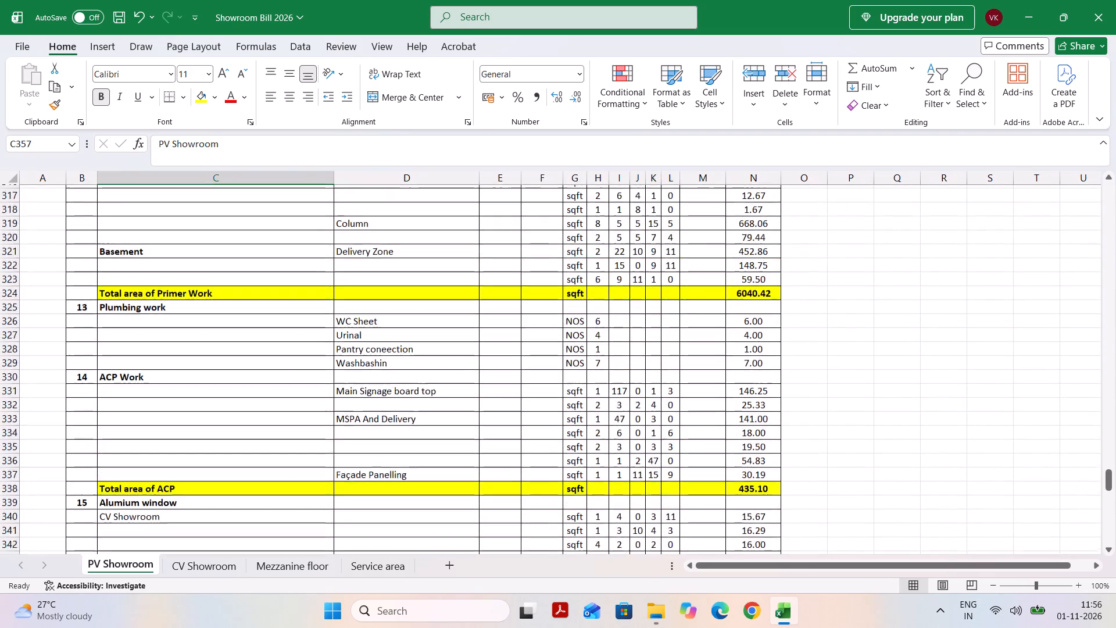
{"action": "scroll", "coordinate": [189, 402], "scroll_direction": "up", "scroll_amount": 4}
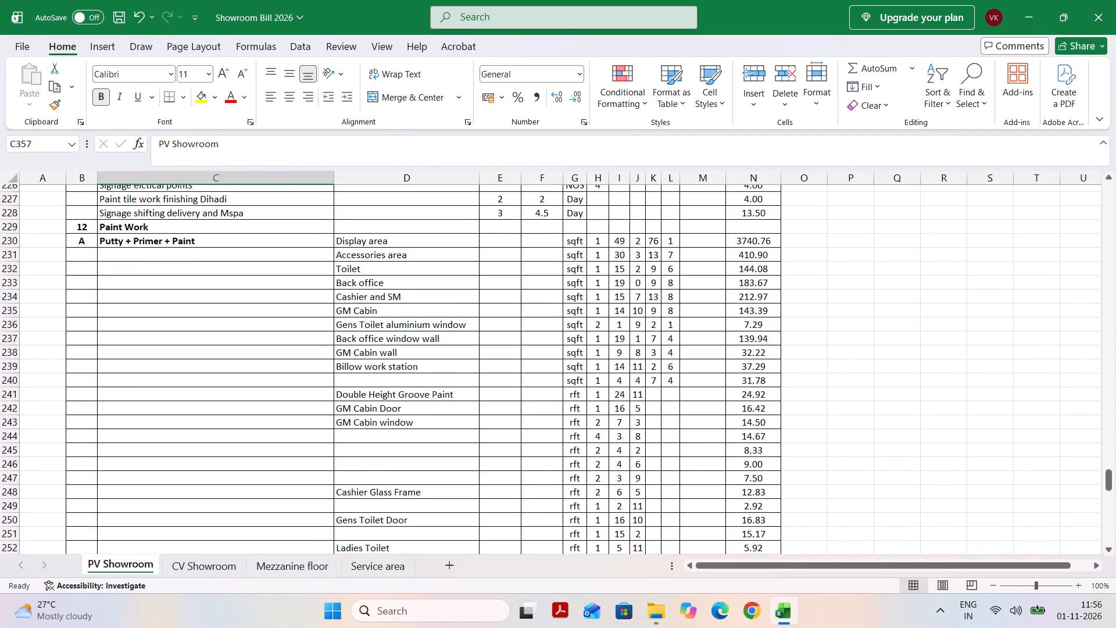
{"action": "scroll", "coordinate": [189, 402], "scroll_direction": "up", "scroll_amount": 1}
{"action": "scroll", "coordinate": [189, 402], "scroll_direction": "down", "scroll_amount": 2}
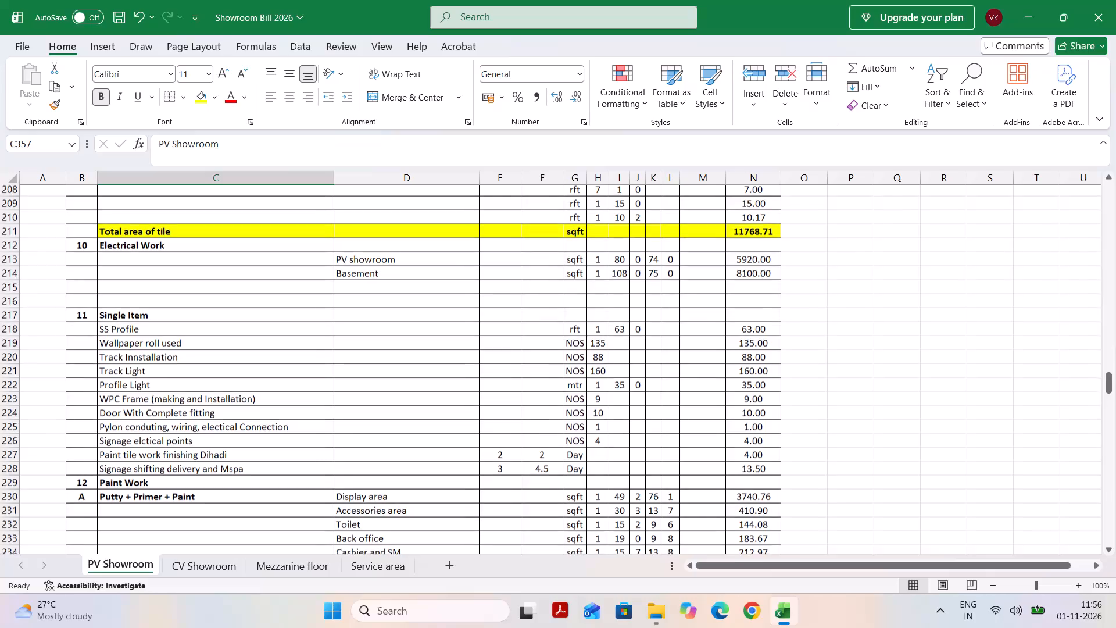
Insert a blank row above the Paint Work heading, at the end of the Single Item section.
{"action": "left_click", "coordinate": [183, 387]}
{"action": "left_click", "coordinate": [95, 497]}
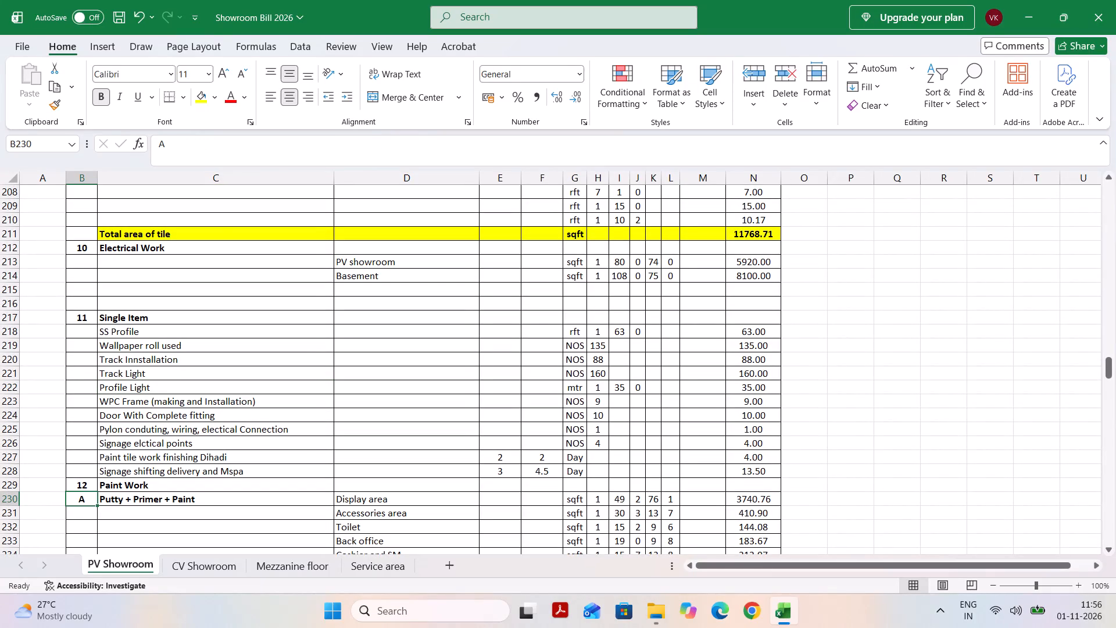
{"action": "left_click", "coordinate": [44, 487]}
{"action": "left_click", "coordinate": [8, 487]}
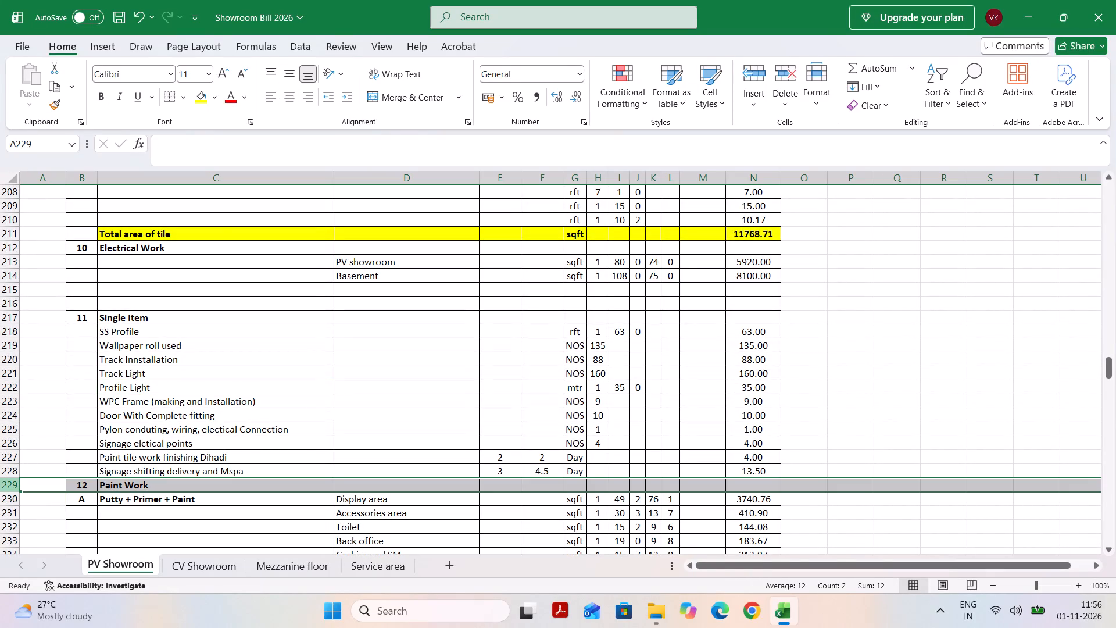
{"action": "key", "text": "shift+space"}
{"action": "key", "text": "ctrl+plus"}
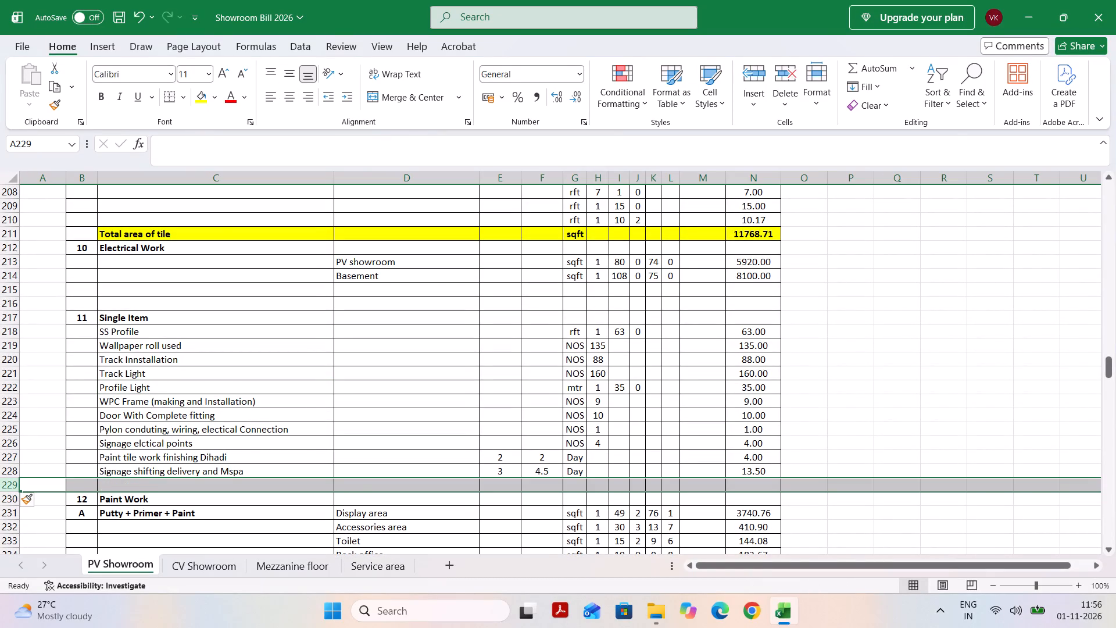
Enter "Mirror installtion" as the item description in the new row 229.
{"action": "left_click", "coordinate": [184, 481]}
{"action": "type", "text": "Mit"}
{"action": "key", "text": "BackSpace"}
{"action": "type", "text": "rro"}
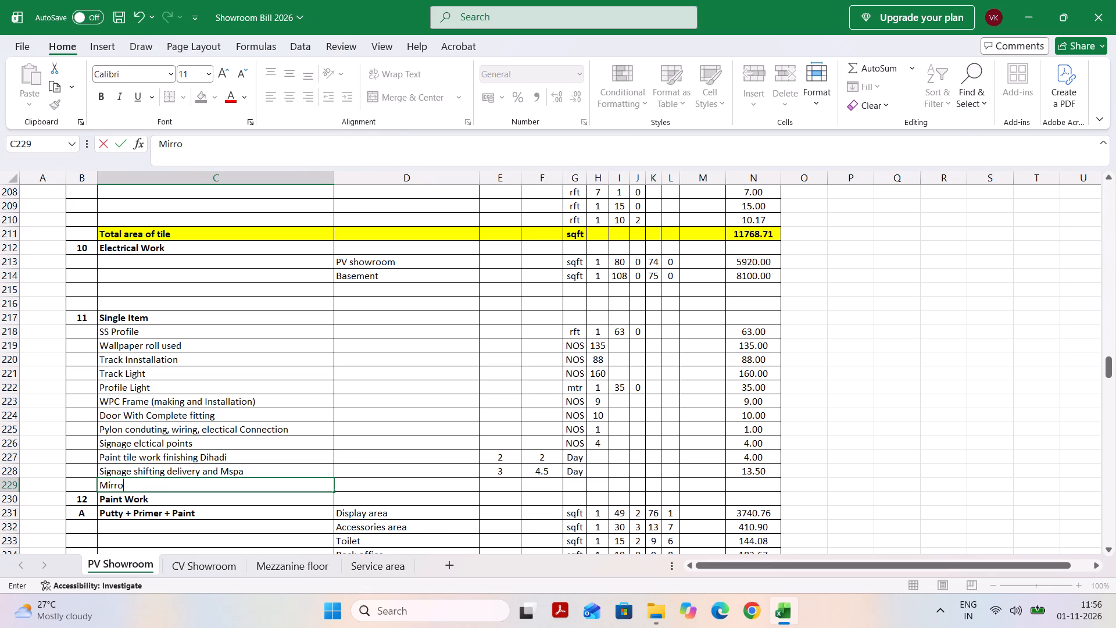
{"action": "type", "text": "r int"}
{"action": "key", "text": "BackSpace"}
{"action": "type", "text": "stl"}
{"action": "key", "text": "BackSpace"}
{"action": "type", "text": "al"}
{"action": "key", "text": "l"}
{"action": "type", "text": "tion"}
{"action": "key", "text": "Tab"}
Give the mirror installation row the unit NOS.
{"action": "key", "text": "Tab"}
{"action": "key", "text": "Tab"}
{"action": "key", "text": "Tab"}
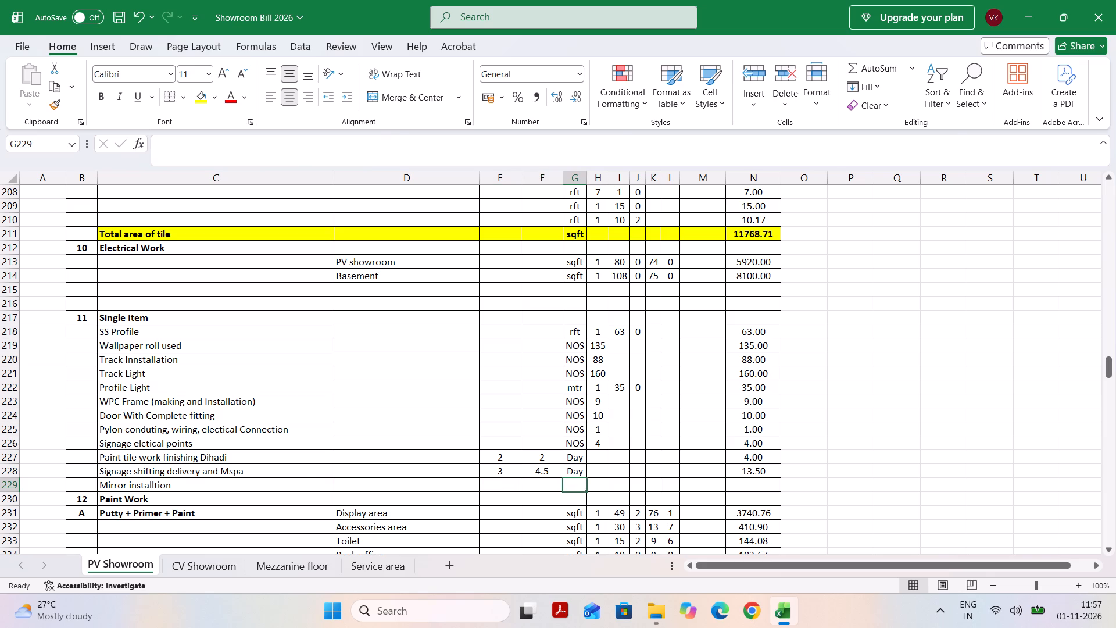
{"action": "key", "text": "n"}
{"action": "key", "text": "Tab"}
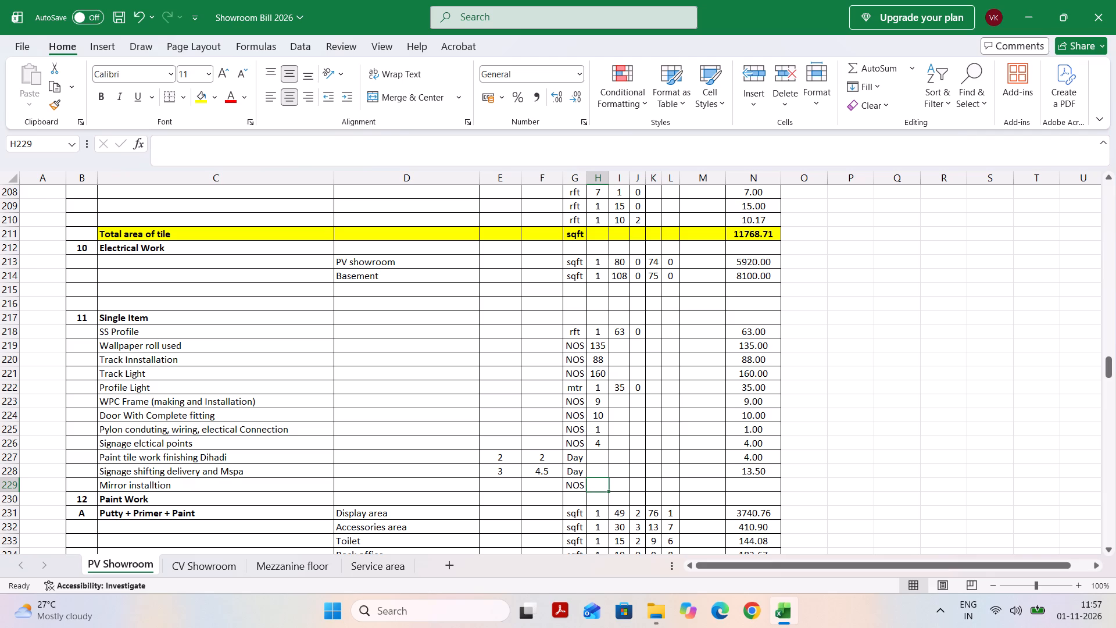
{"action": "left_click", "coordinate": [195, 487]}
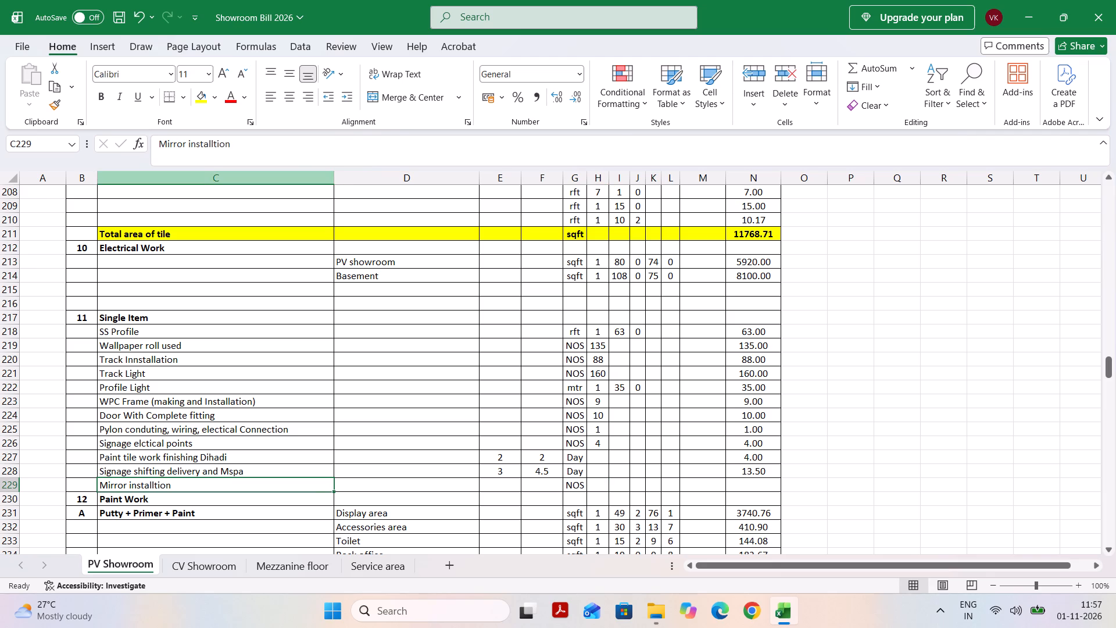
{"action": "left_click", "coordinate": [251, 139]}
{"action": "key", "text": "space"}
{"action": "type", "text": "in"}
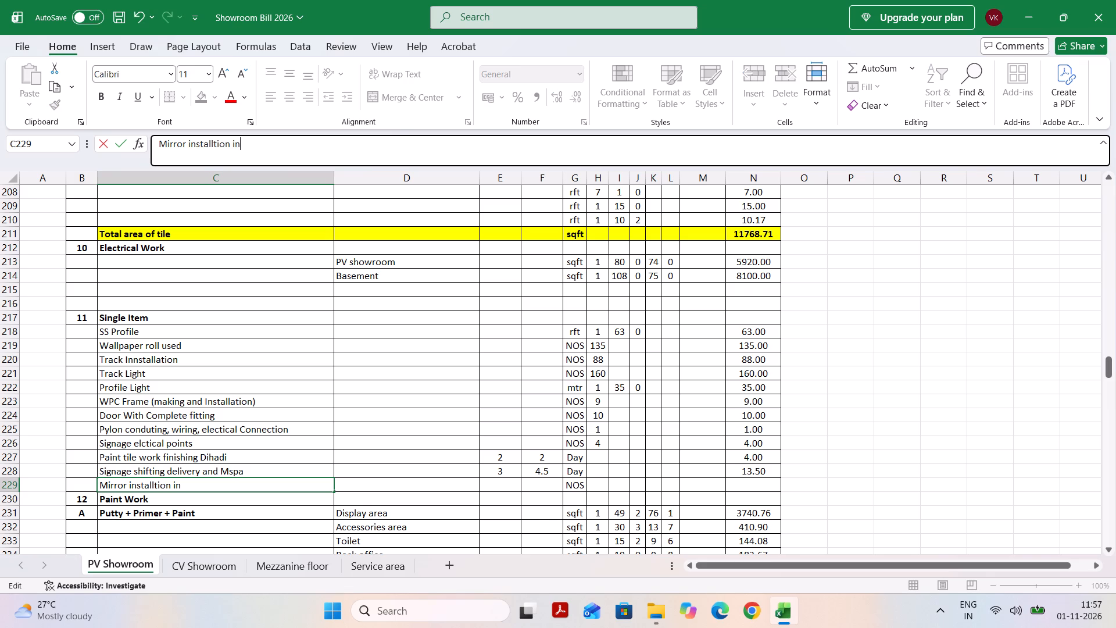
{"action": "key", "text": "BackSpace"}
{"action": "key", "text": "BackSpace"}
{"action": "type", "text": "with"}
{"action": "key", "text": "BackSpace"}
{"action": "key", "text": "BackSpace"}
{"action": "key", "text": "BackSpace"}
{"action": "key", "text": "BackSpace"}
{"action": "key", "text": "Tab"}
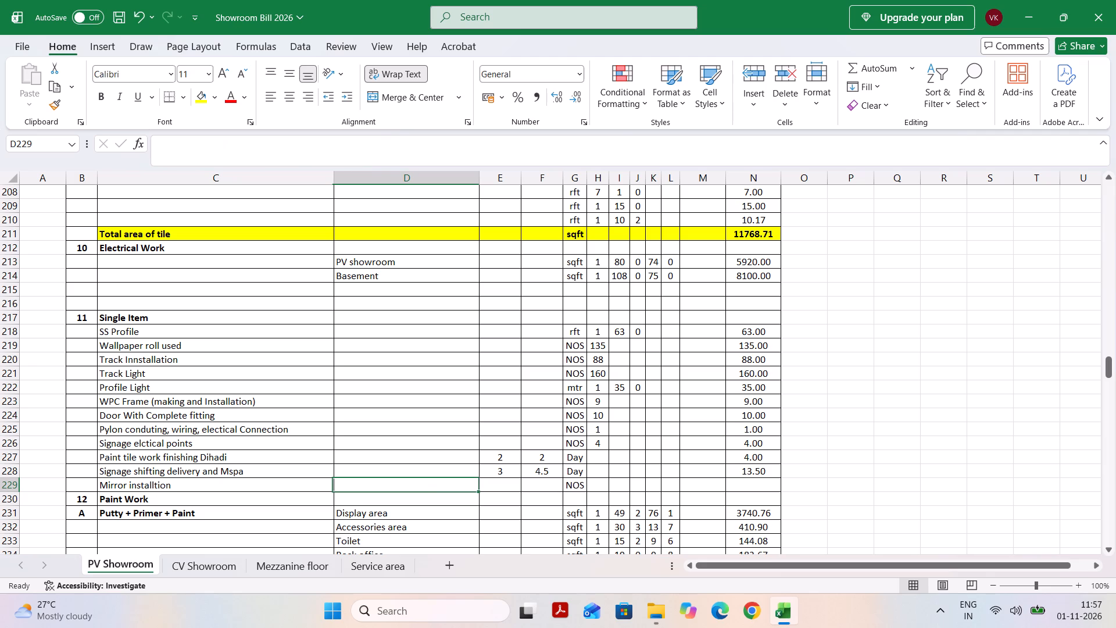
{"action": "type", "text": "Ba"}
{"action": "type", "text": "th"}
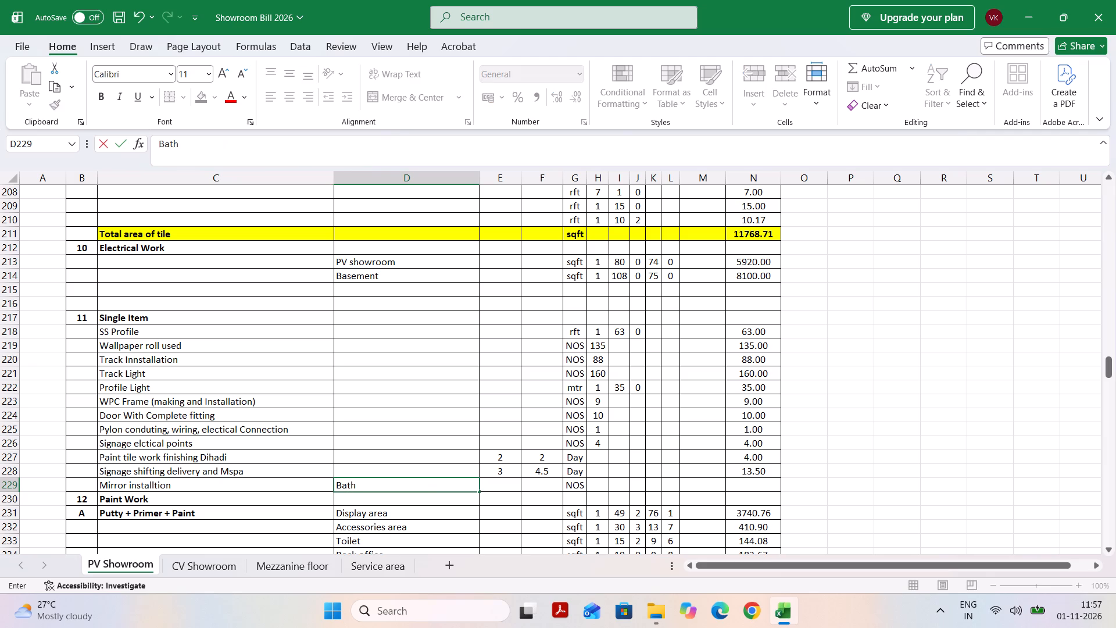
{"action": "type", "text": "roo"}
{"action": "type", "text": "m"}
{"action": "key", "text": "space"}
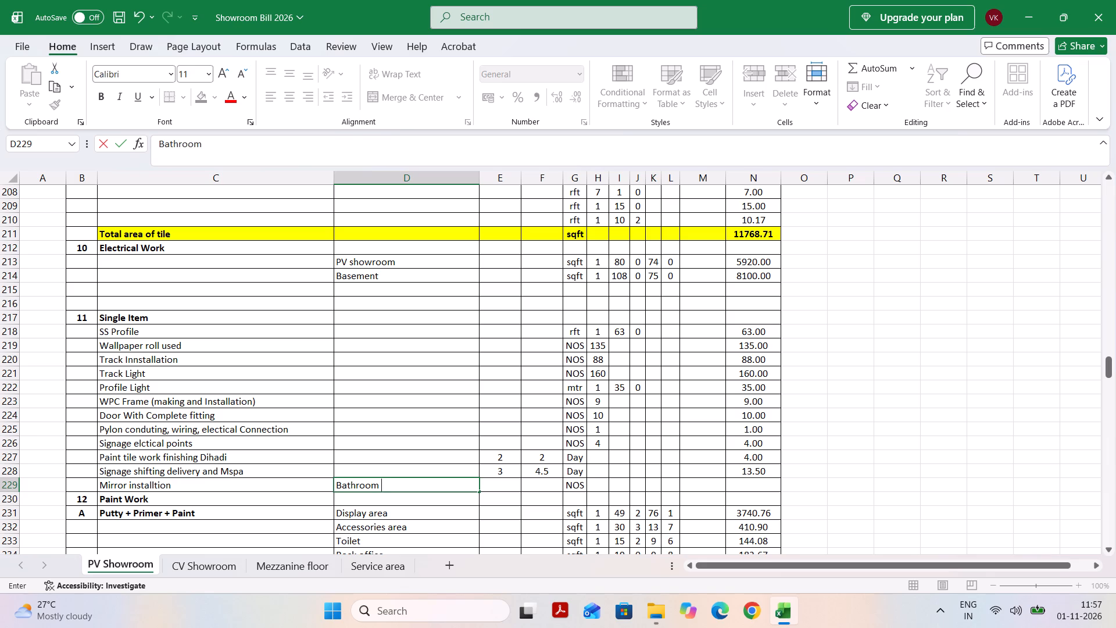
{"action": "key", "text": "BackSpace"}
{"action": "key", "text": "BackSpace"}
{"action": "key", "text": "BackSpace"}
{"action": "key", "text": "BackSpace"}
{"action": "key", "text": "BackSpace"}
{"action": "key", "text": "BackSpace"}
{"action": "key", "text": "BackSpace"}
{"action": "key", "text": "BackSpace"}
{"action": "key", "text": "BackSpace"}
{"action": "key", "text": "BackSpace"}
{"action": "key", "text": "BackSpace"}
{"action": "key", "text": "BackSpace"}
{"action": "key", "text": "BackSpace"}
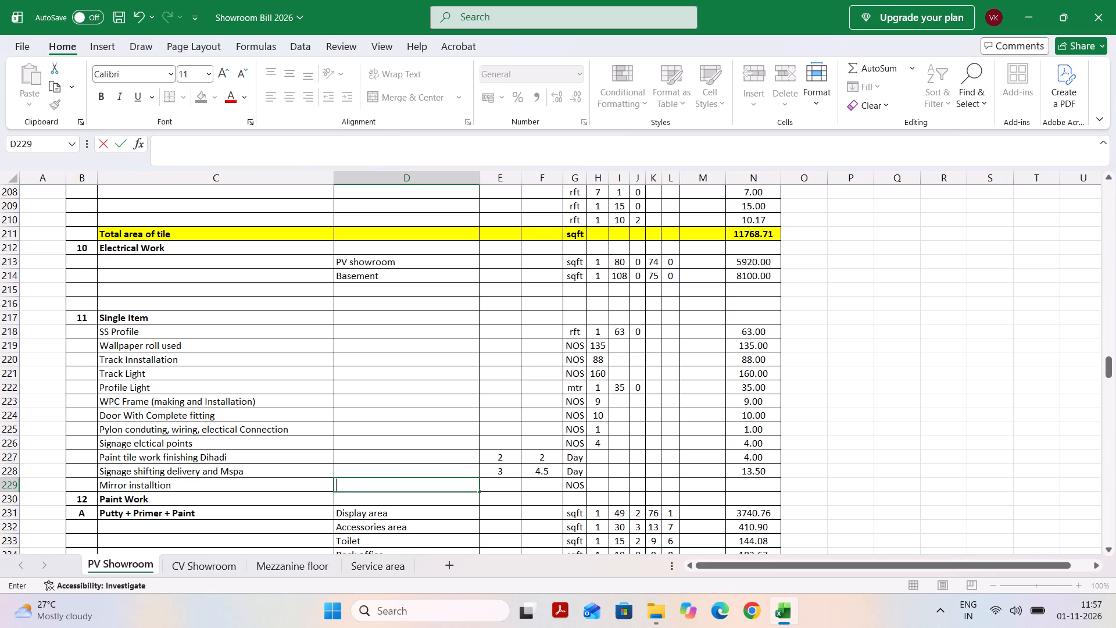
Enter "above washbasin" as the location detail in column D of the mirror installation row.
{"action": "type", "text": "above"}
{"action": "key", "text": "space"}
{"action": "type", "text": "washbas"}
{"action": "type", "text": "in"}
{"action": "key", "text": "Tab"}
Set the number of the mirror installation row to 4.
{"action": "key", "text": "Tab"}
{"action": "key", "text": "Tab"}
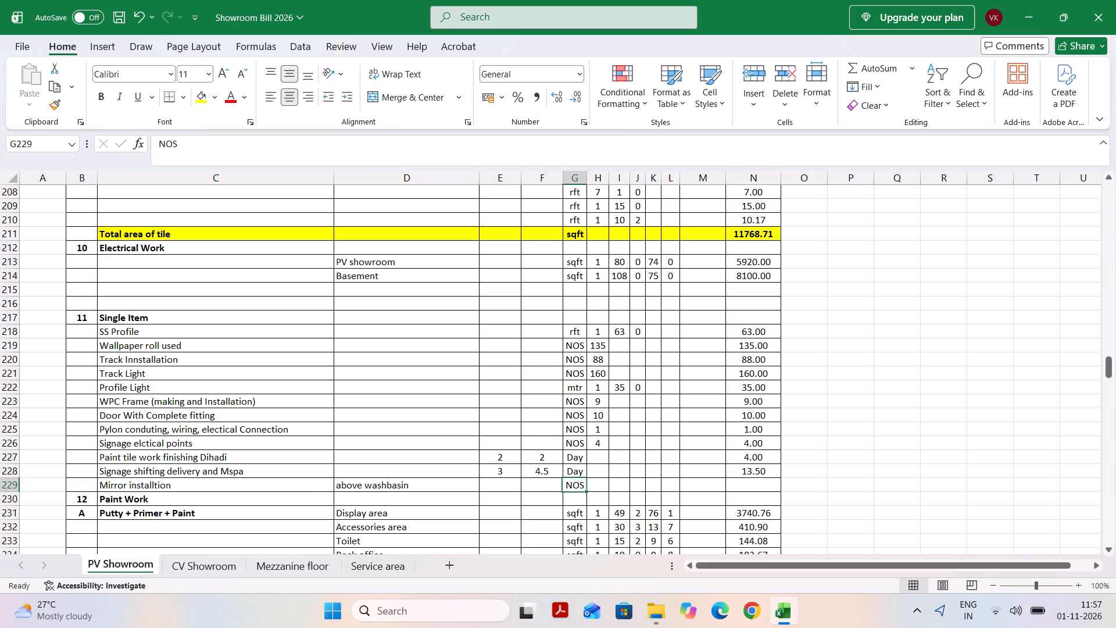
{"action": "key", "text": "Tab"}
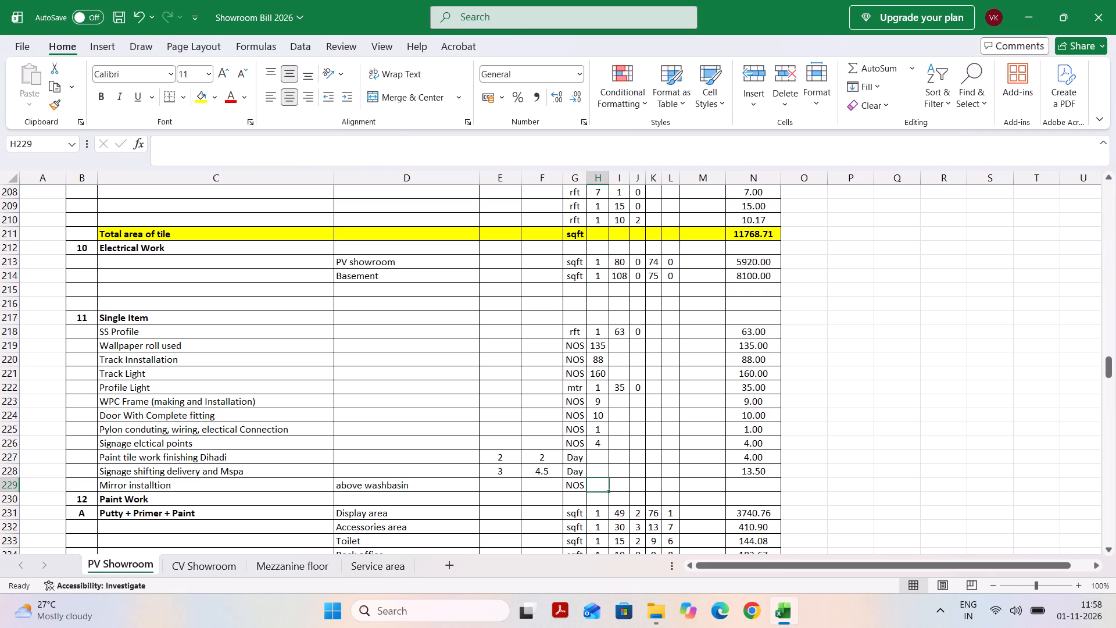
{"action": "key", "text": "4"}
{"action": "key", "text": "Tab"}
{"action": "key", "text": "Tab"}
{"action": "key", "text": "Tab"}
{"action": "key", "text": "Tab"}
{"action": "key", "text": "Tab"}
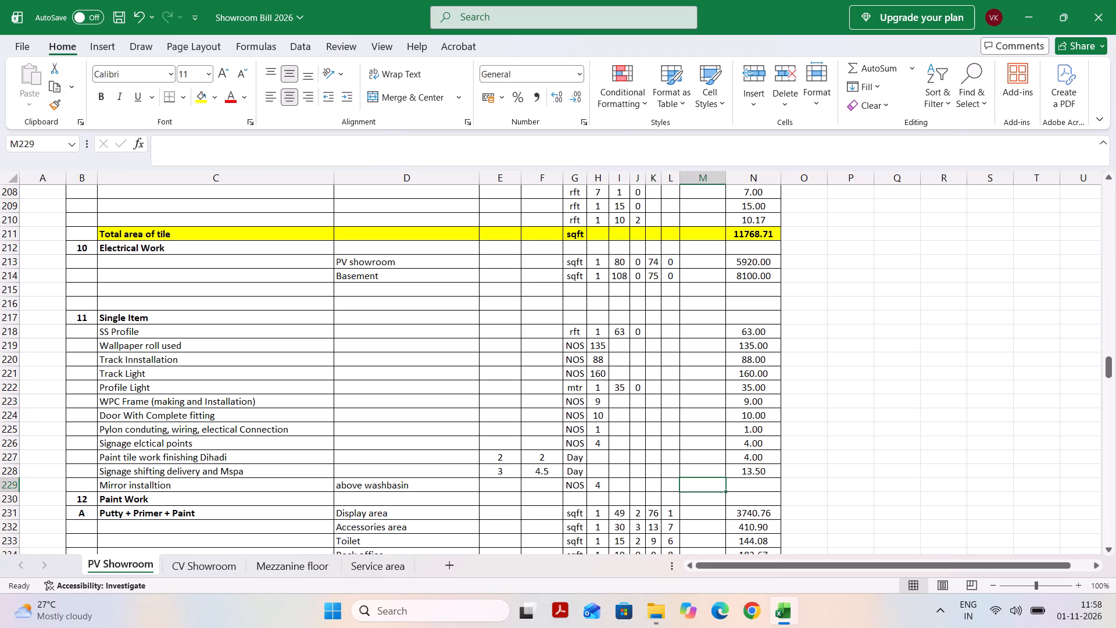
{"action": "key", "text": "Tab"}
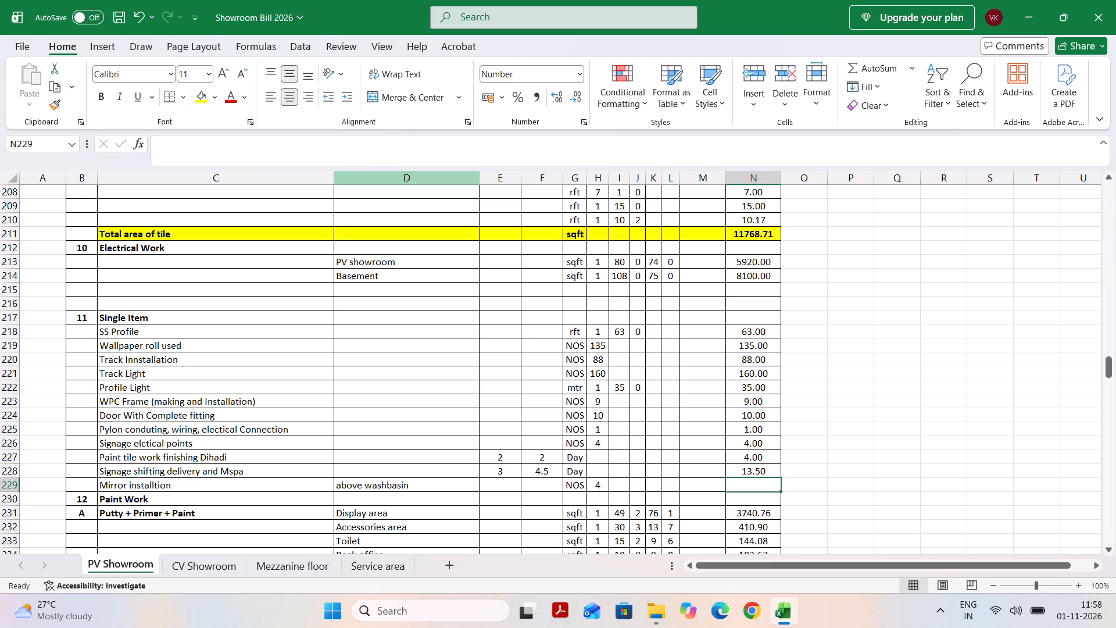
Enter the formula =F227*E227 in the number cell (H227) of the Paint tile work finishing Dihadi row.
{"action": "left_click", "coordinate": [590, 456]}
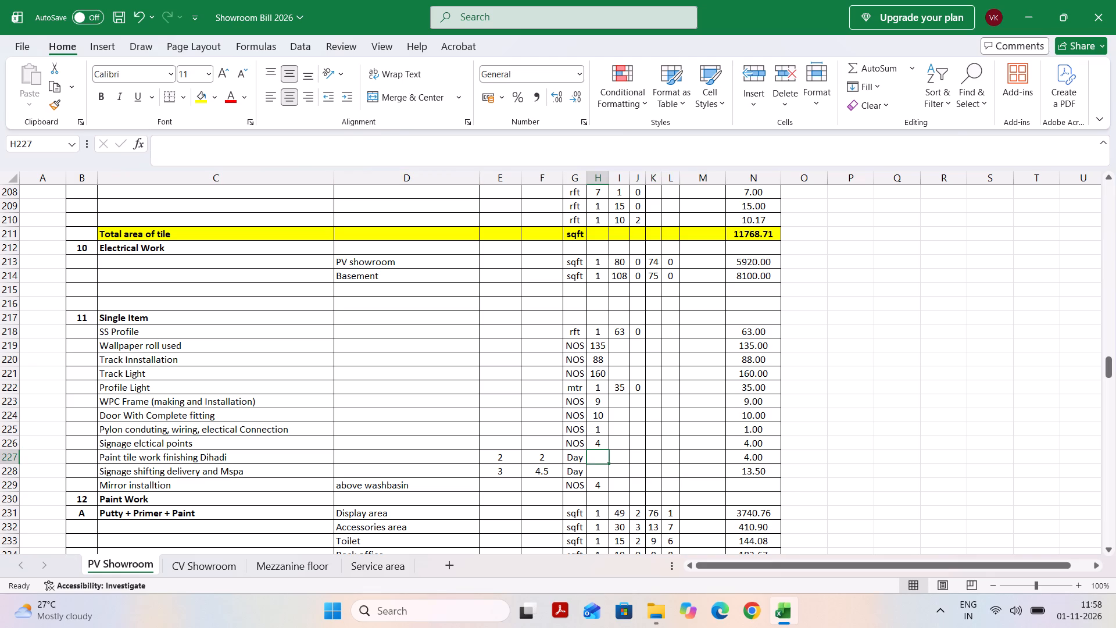
{"action": "key", "text": "equal"}
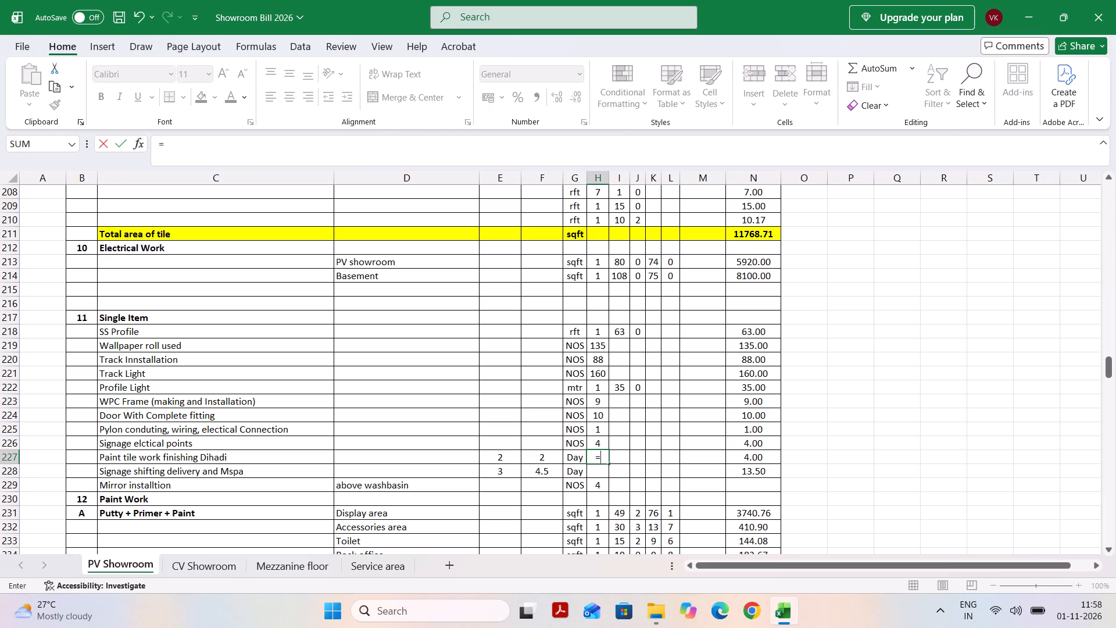
{"action": "left_click", "coordinate": [539, 461]}
{"action": "key", "text": "asterisk"}
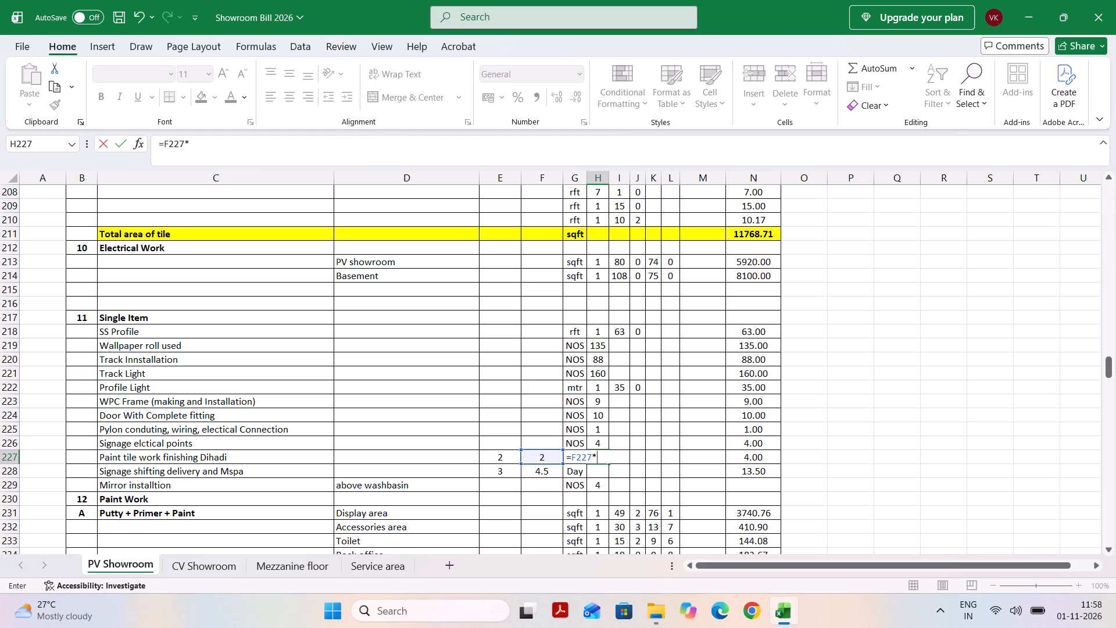
{"action": "left_click", "coordinate": [507, 457]}
{"action": "key", "text": "Return"}
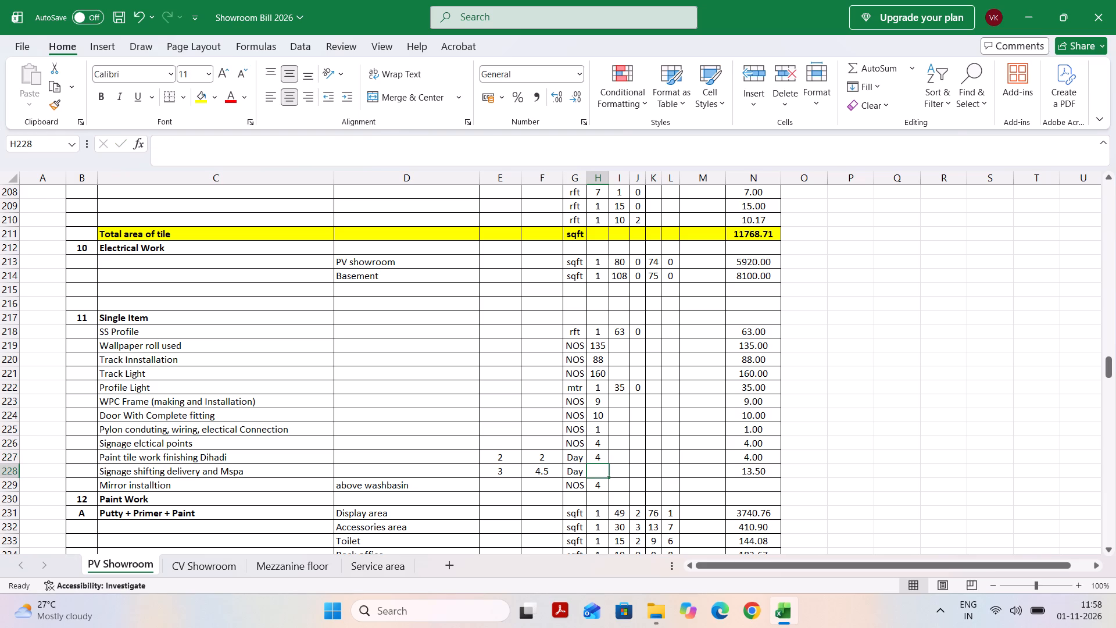
Copy the number formula from H227 down to the Signage shifting delivery and Mspa row (H228).
{"action": "left_click", "coordinate": [601, 460]}
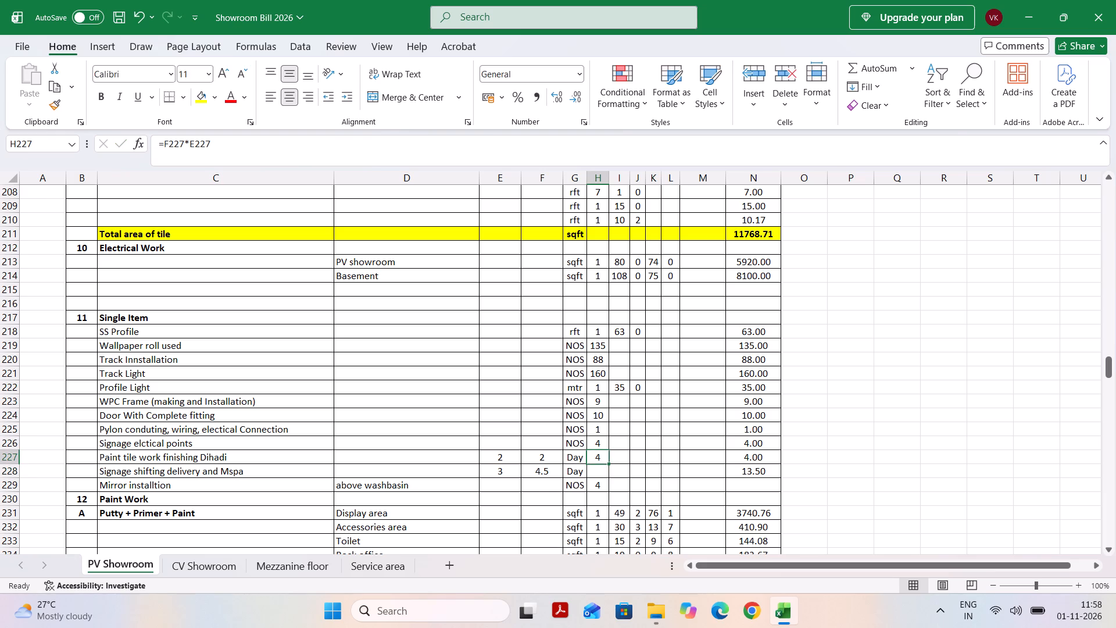
{"action": "left_click_drag", "start_coordinate": [608, 465], "coordinate": [609, 485]}
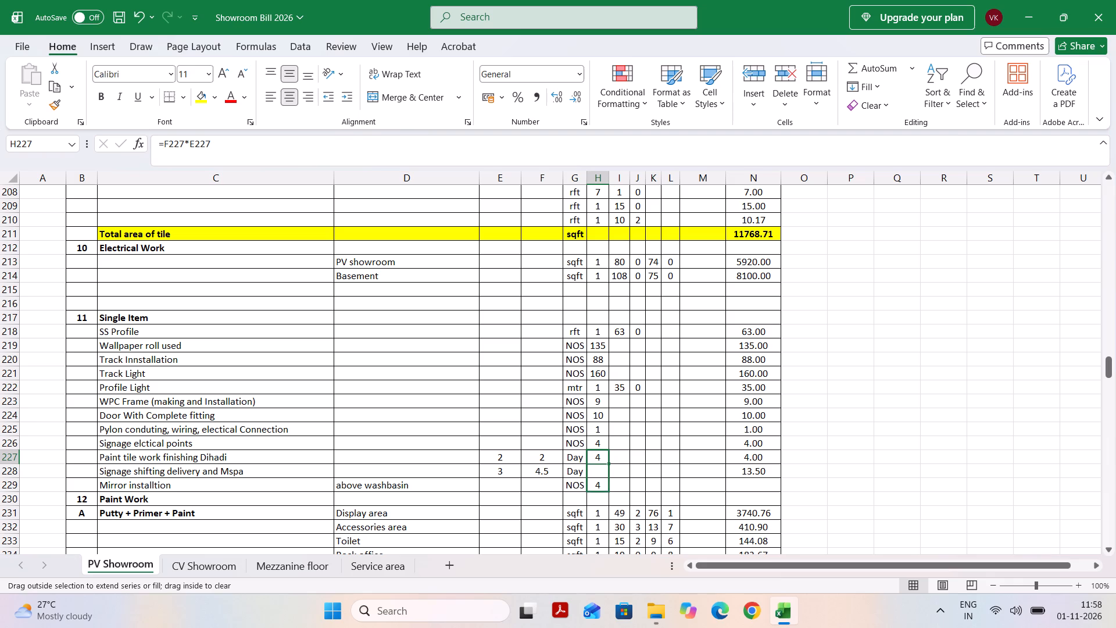
{"action": "left_click_drag", "start_coordinate": [609, 485], "coordinate": [607, 477]}
Fill the quantity formula from N226 down through the mirror installation row (N229).
{"action": "left_click", "coordinate": [757, 443]}
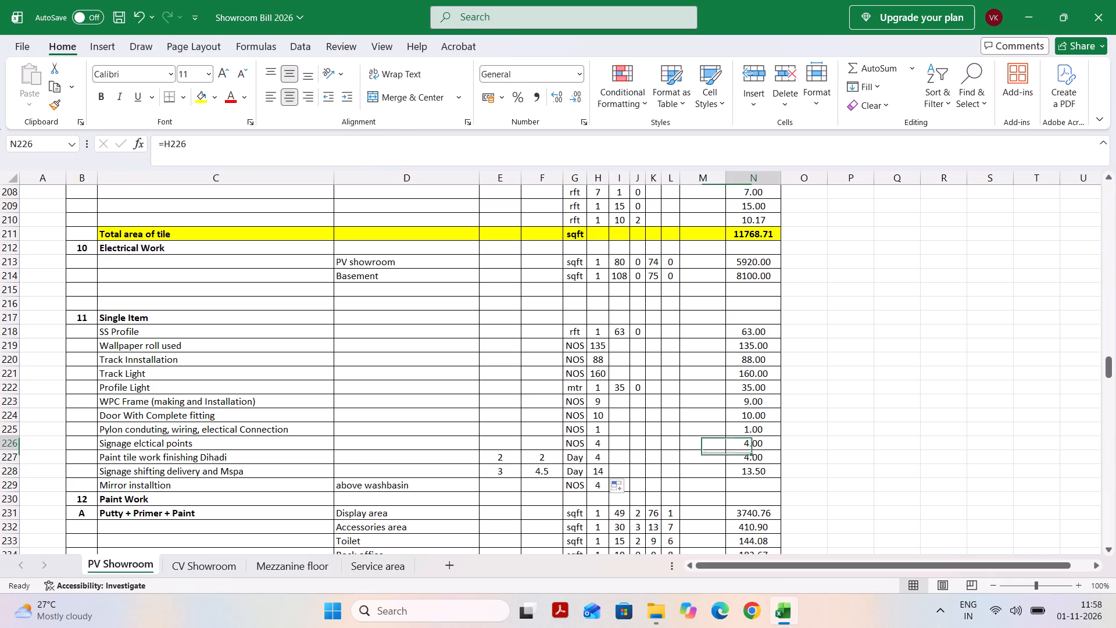
{"action": "left_click_drag", "start_coordinate": [781, 448], "coordinate": [788, 498]}
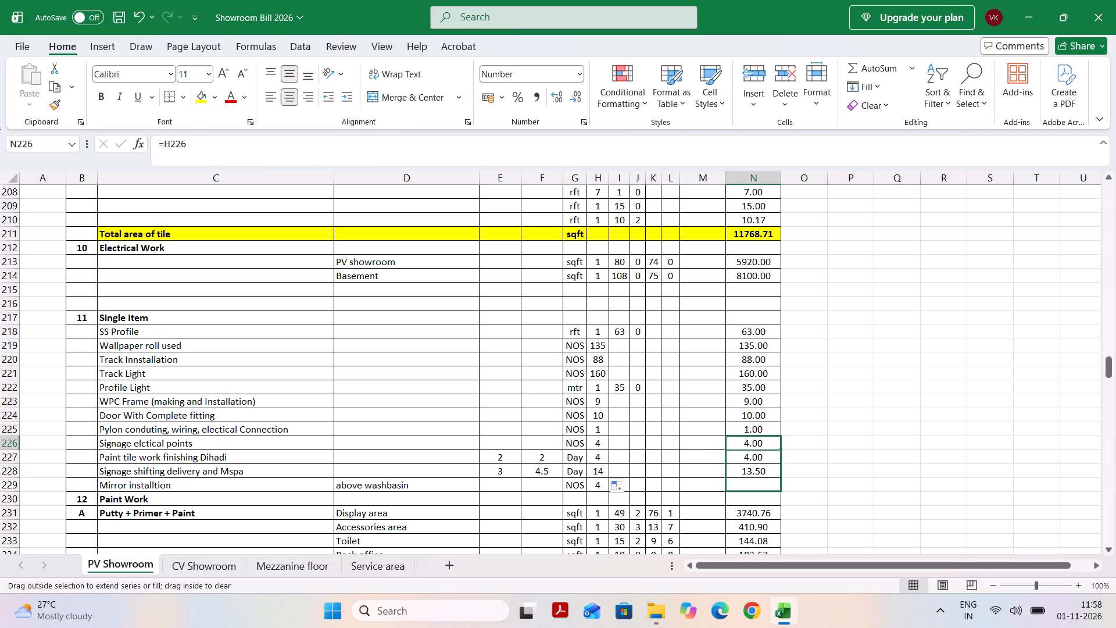
{"action": "left_click_drag", "start_coordinate": [788, 498], "coordinate": [788, 498]}
{"action": "left_click", "coordinate": [693, 496]}
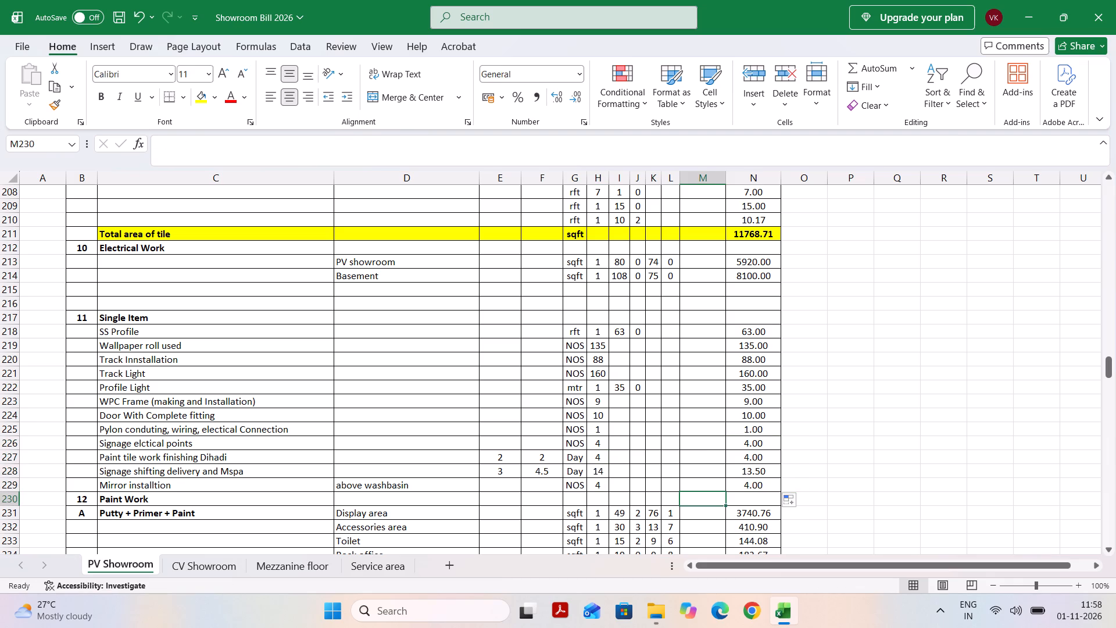
Insert a blank row above the Paint Work heading, directly below the mirror installation row.
{"action": "scroll", "coordinate": [693, 496], "scroll_direction": "down", "scroll_amount": 1}
{"action": "scroll", "coordinate": [693, 496], "scroll_direction": "up", "scroll_amount": 1}
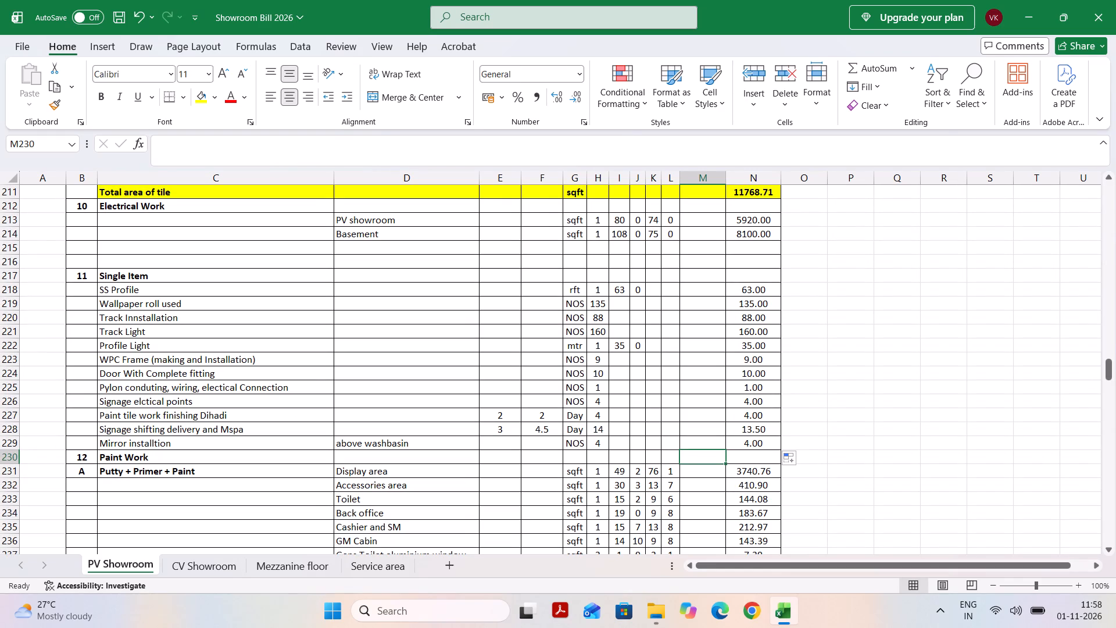
{"action": "left_click", "coordinate": [477, 340]}
{"action": "left_click_drag", "start_coordinate": [553, 349], "coordinate": [416, 562]}
{"action": "left_click", "coordinate": [414, 483]}
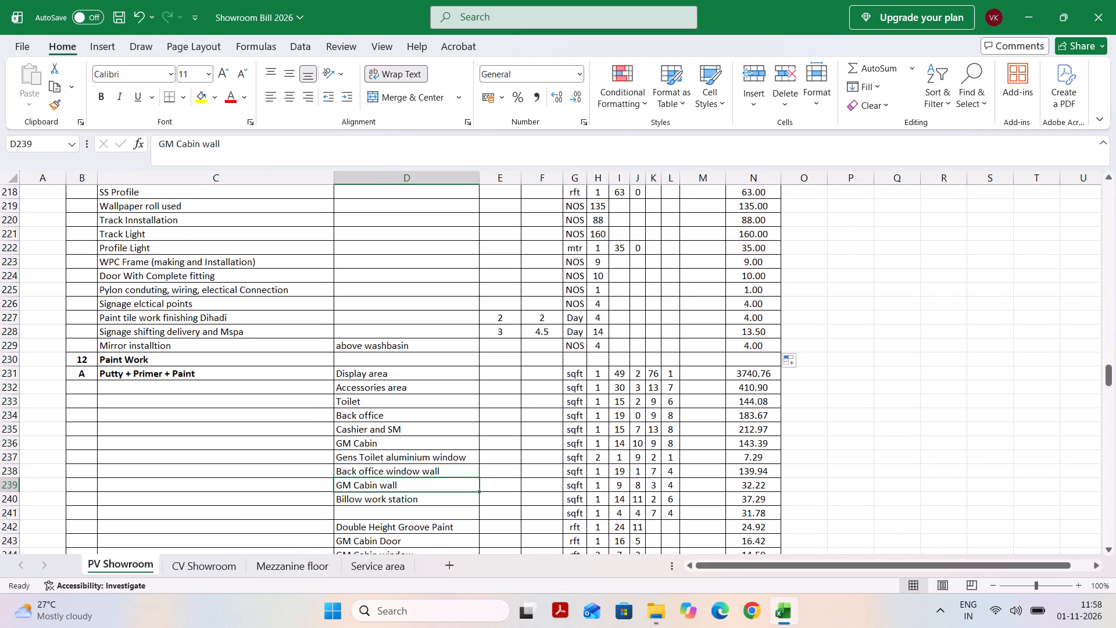
{"action": "left_click", "coordinate": [71, 359]}
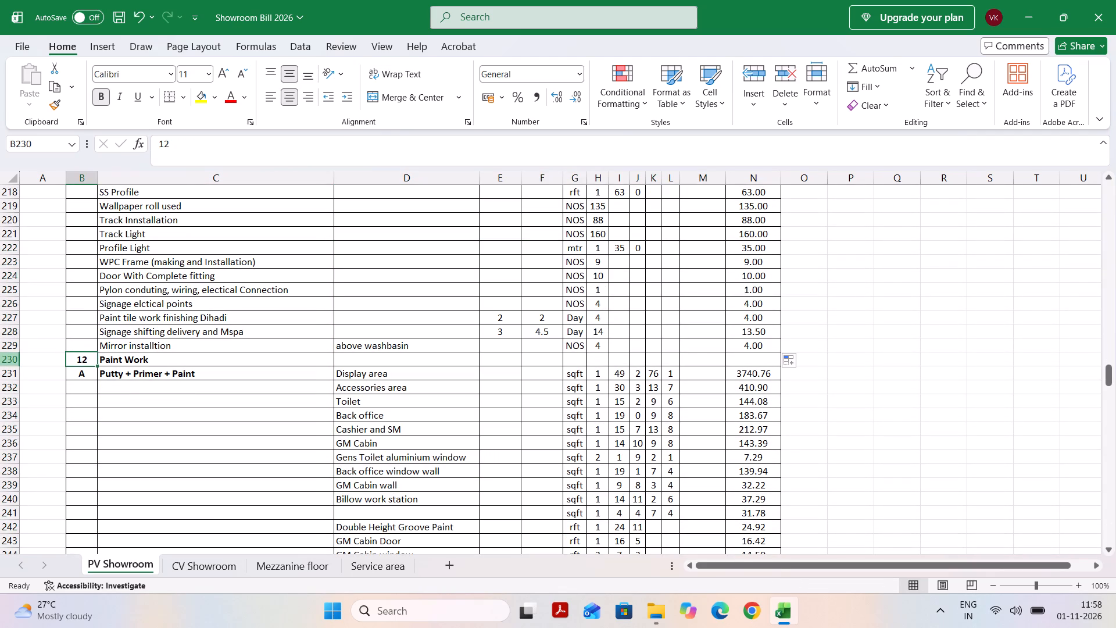
{"action": "left_click", "coordinate": [3, 359]}
{"action": "key", "text": "ctrl+plus"}
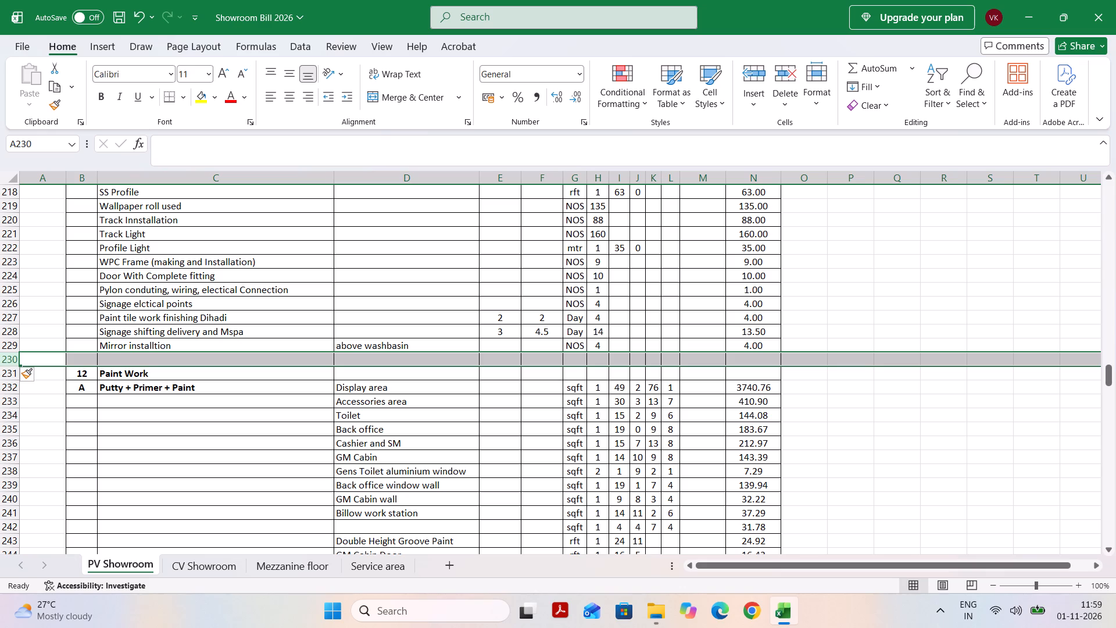
Enter "Alumium profile" as the item description in column C of the blank row 230.
{"action": "left_click", "coordinate": [122, 363]}
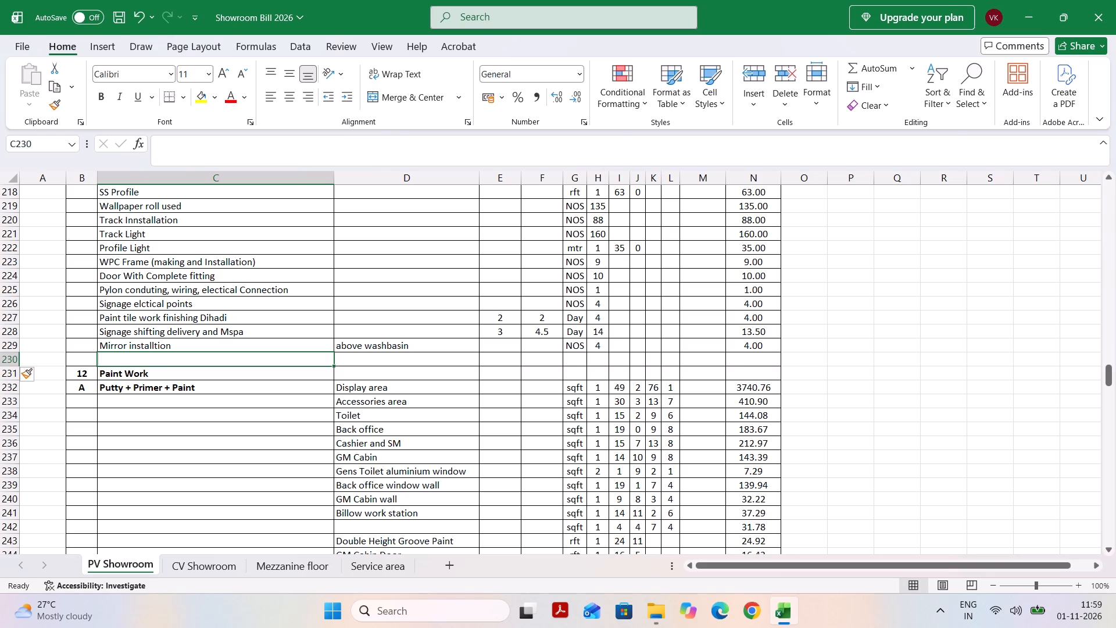
{"action": "type", "text": "AL"}
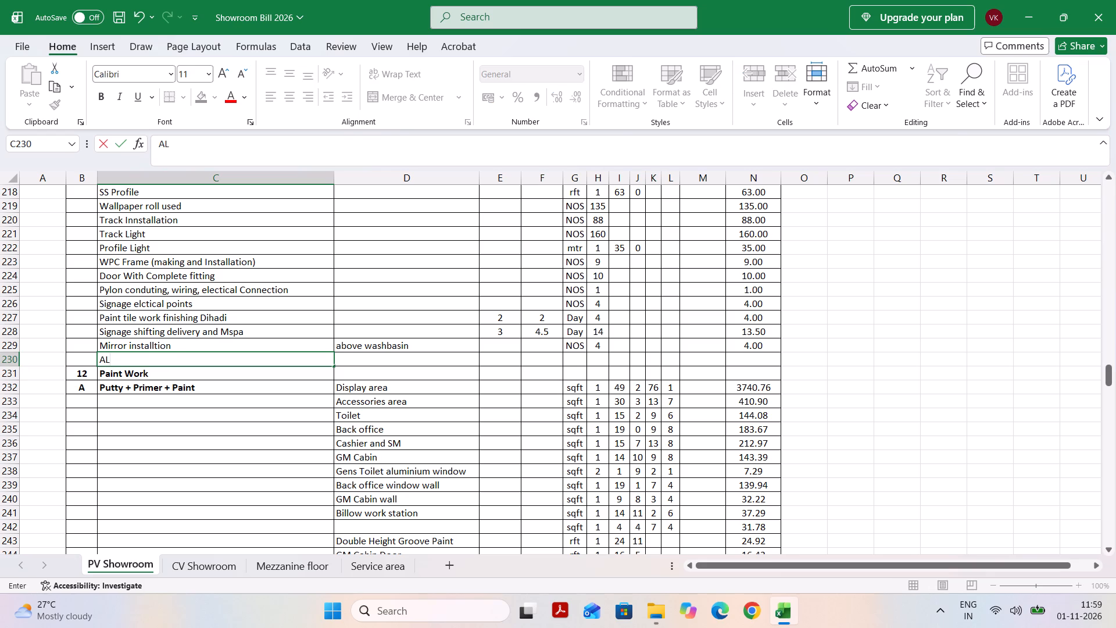
{"action": "type", "text": "umi"}
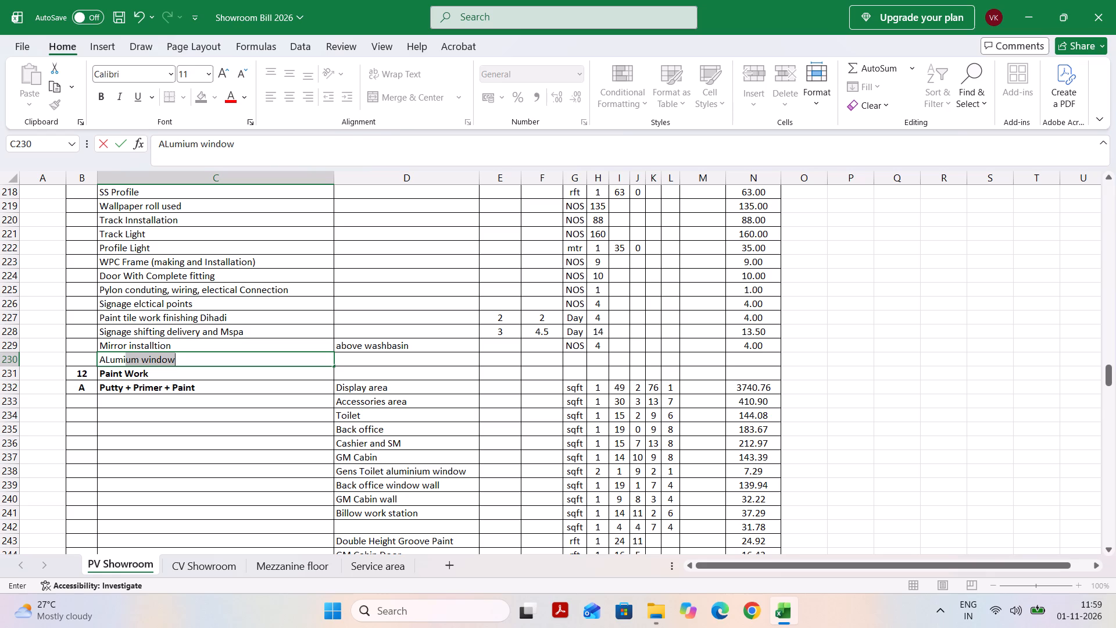
{"action": "key", "text": "u"}
{"action": "type", "text": "m pr"}
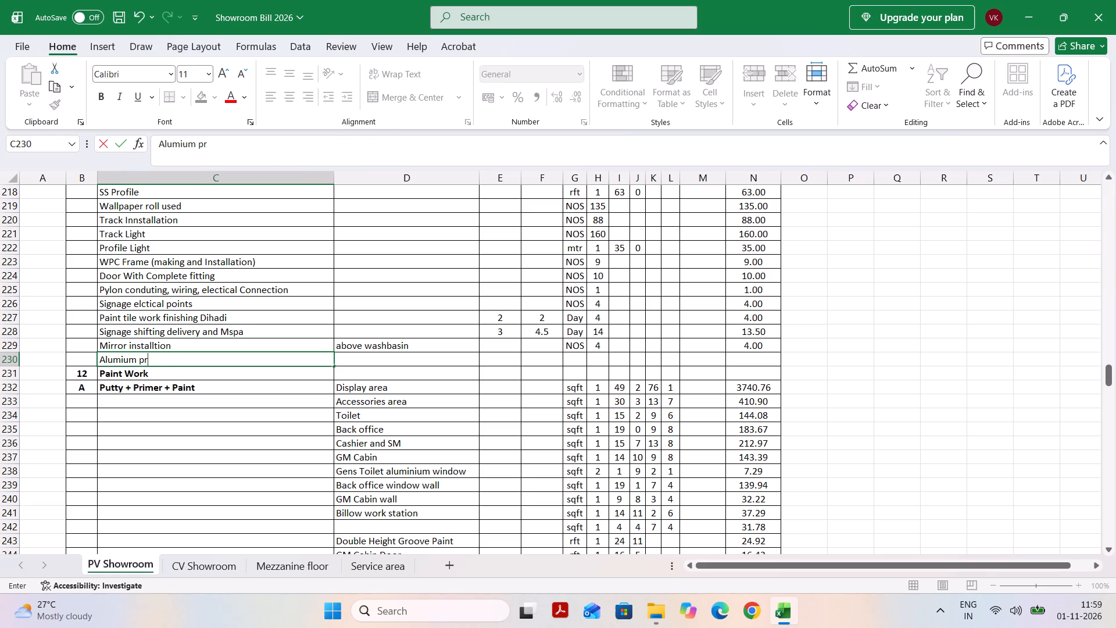
{"action": "key", "text": "o"}
{"action": "type", "text": "file"}
{"action": "key", "text": "Tab"}
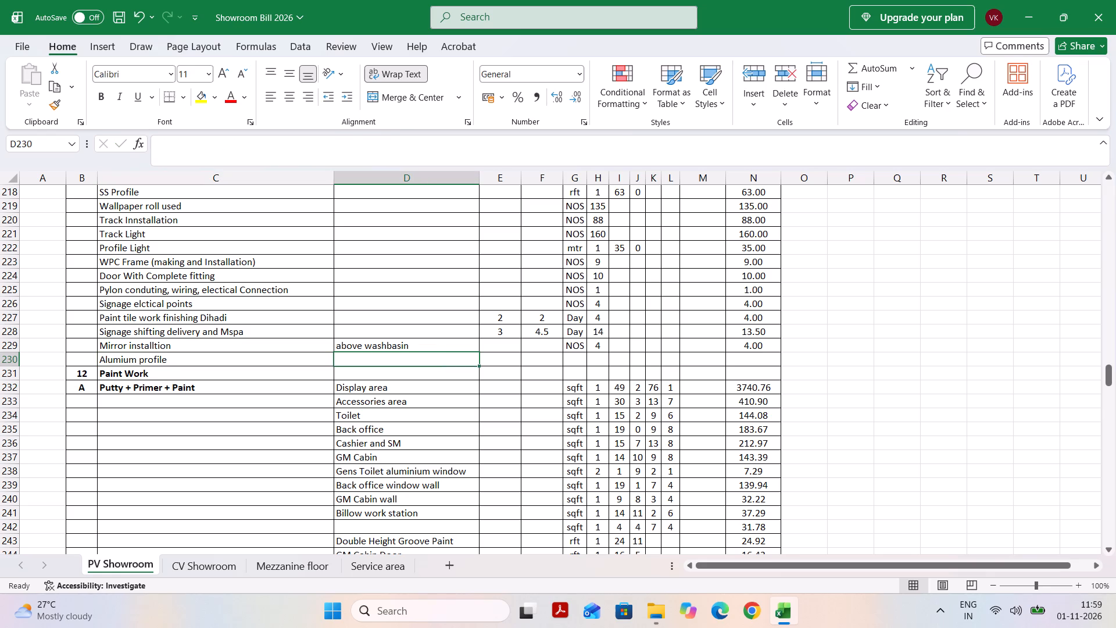
Replace "profile" in the C230 description so that it reads "Alumium L angle corner".
{"action": "left_click", "coordinate": [204, 363]}
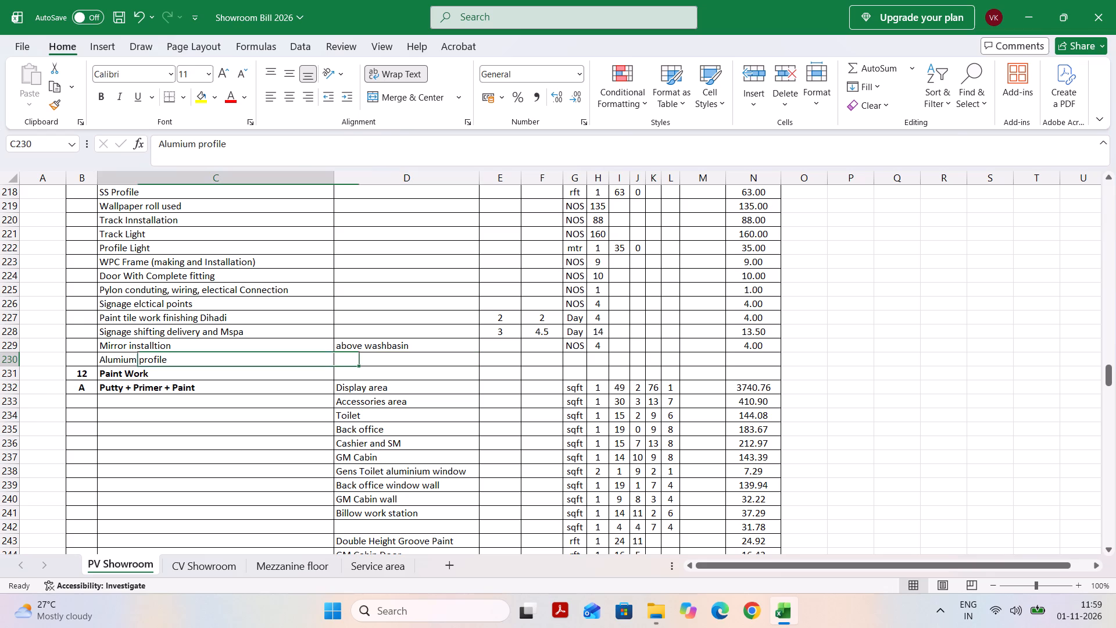
{"action": "left_click_drag", "start_coordinate": [238, 148], "coordinate": [198, 148]}
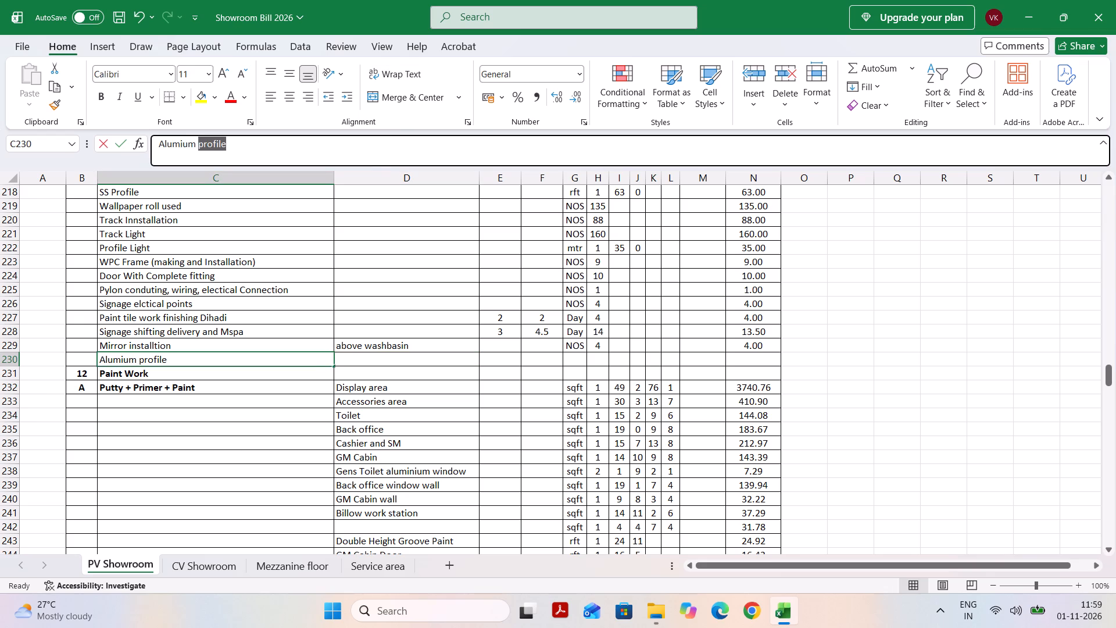
{"action": "left_click_drag", "start_coordinate": [198, 148], "coordinate": [199, 148]}
{"action": "type", "text": "L"}
{"action": "key", "text": "space"}
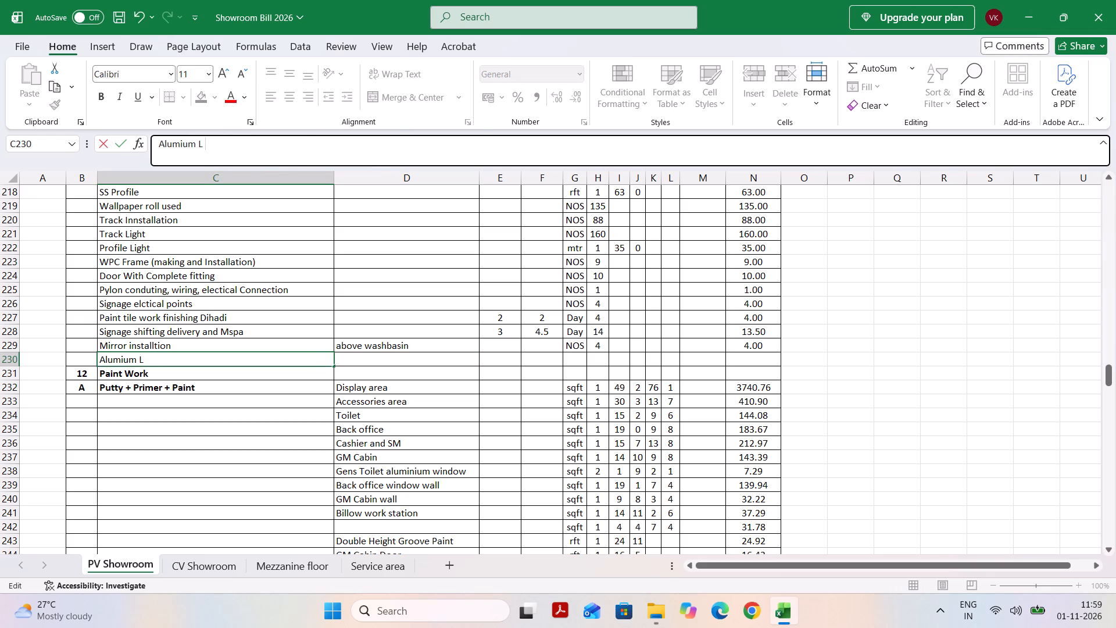
{"action": "type", "text": "anl"}
{"action": "key", "text": "BackSpace"}
{"action": "key", "text": "g"}
{"action": "type", "text": "le corn"}
{"action": "type", "text": "er"}
{"action": "key", "text": "Tab"}
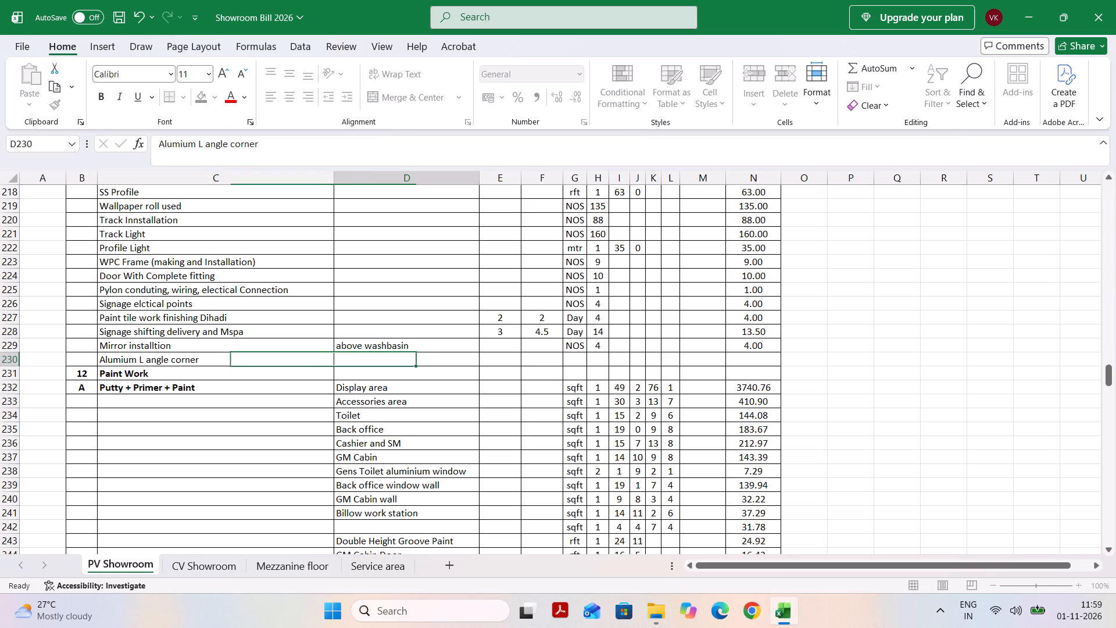
Give the Alumium L angle corner row the unit NOS.
{"action": "key", "text": "Tab"}
{"action": "key", "text": "Tab"}
{"action": "key", "text": "Tab"}
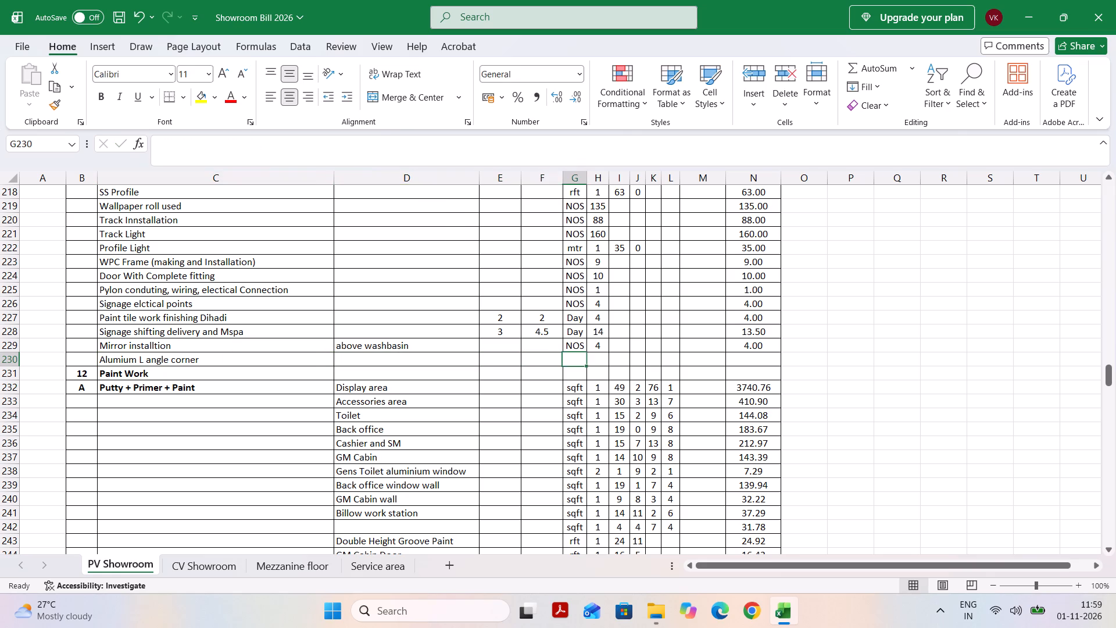
{"action": "key", "text": "n"}
{"action": "key", "text": "Tab"}
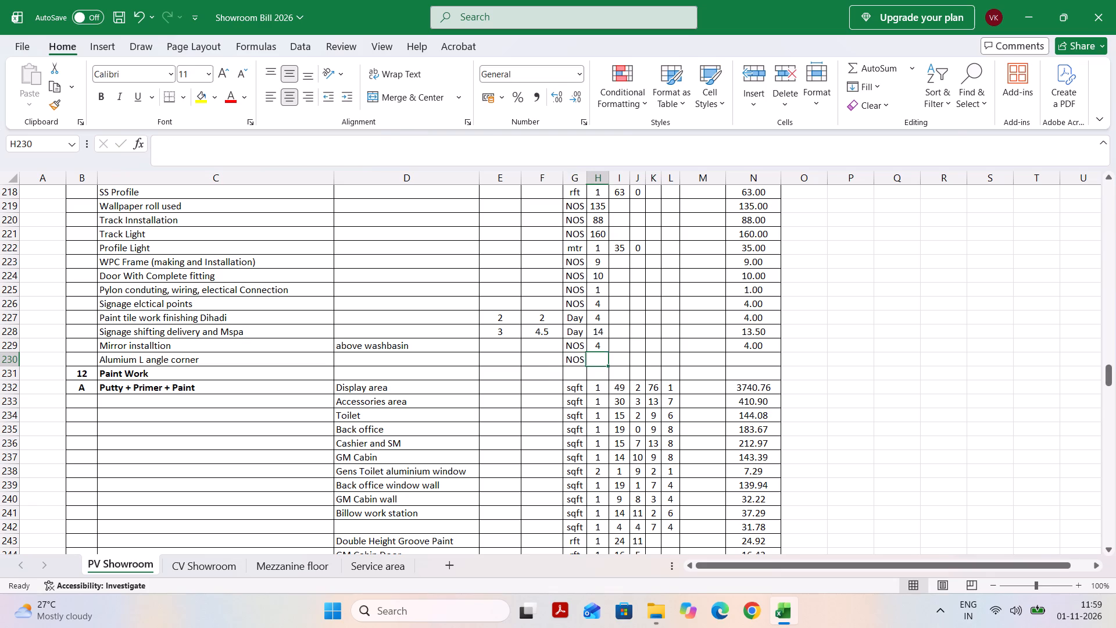
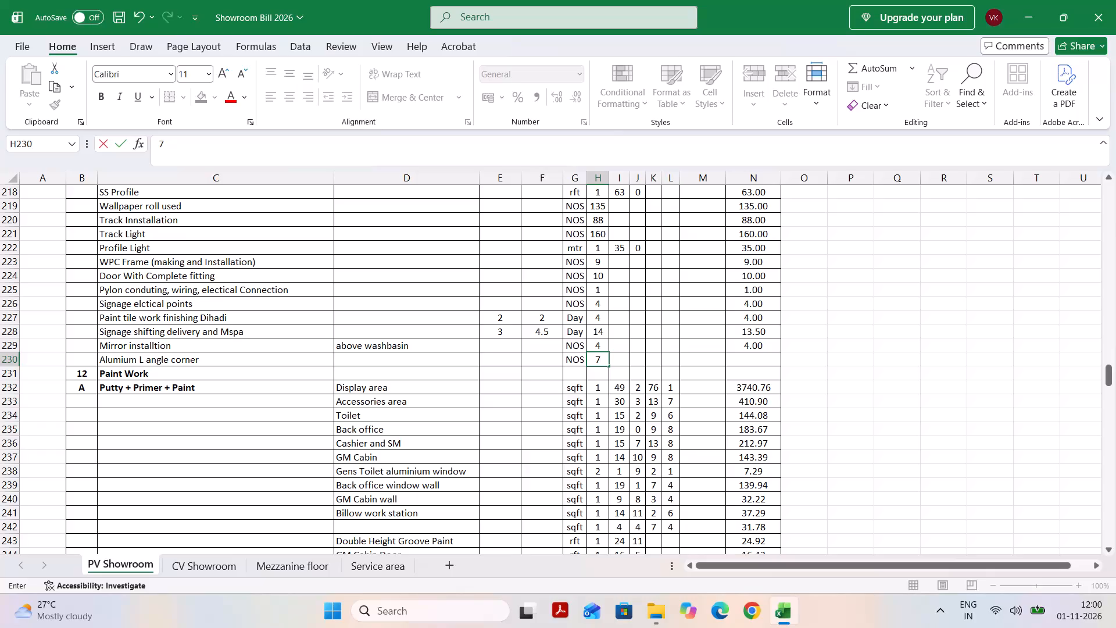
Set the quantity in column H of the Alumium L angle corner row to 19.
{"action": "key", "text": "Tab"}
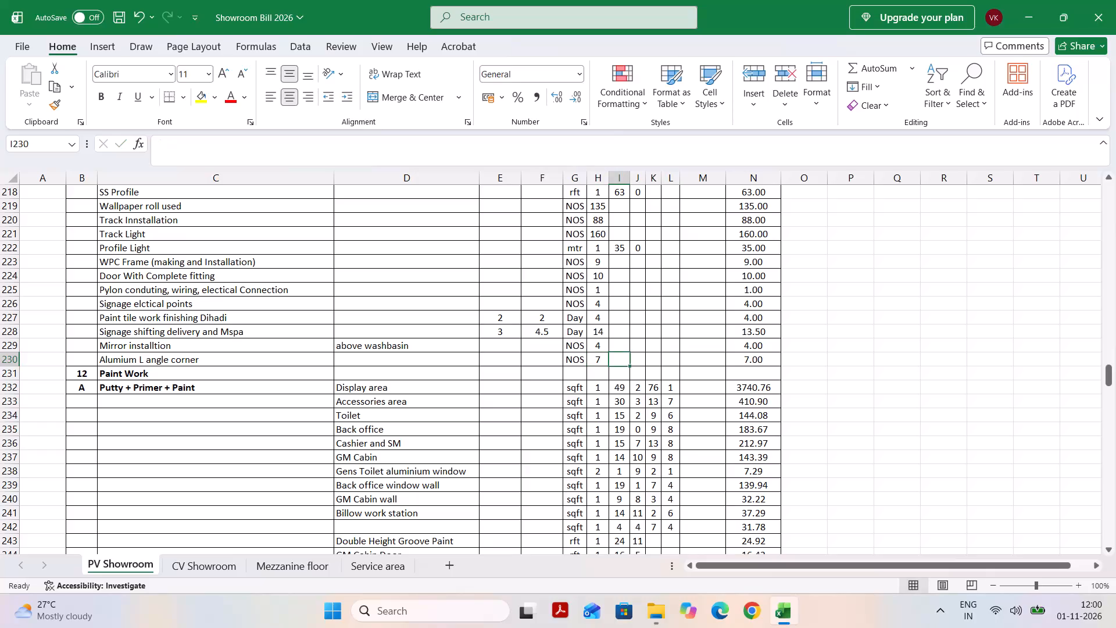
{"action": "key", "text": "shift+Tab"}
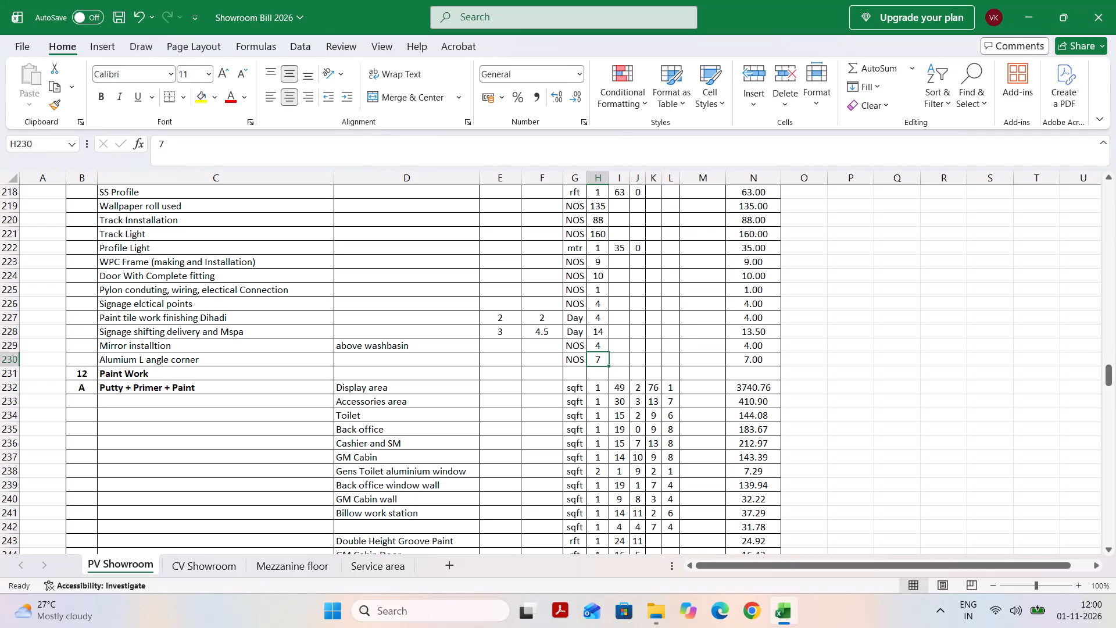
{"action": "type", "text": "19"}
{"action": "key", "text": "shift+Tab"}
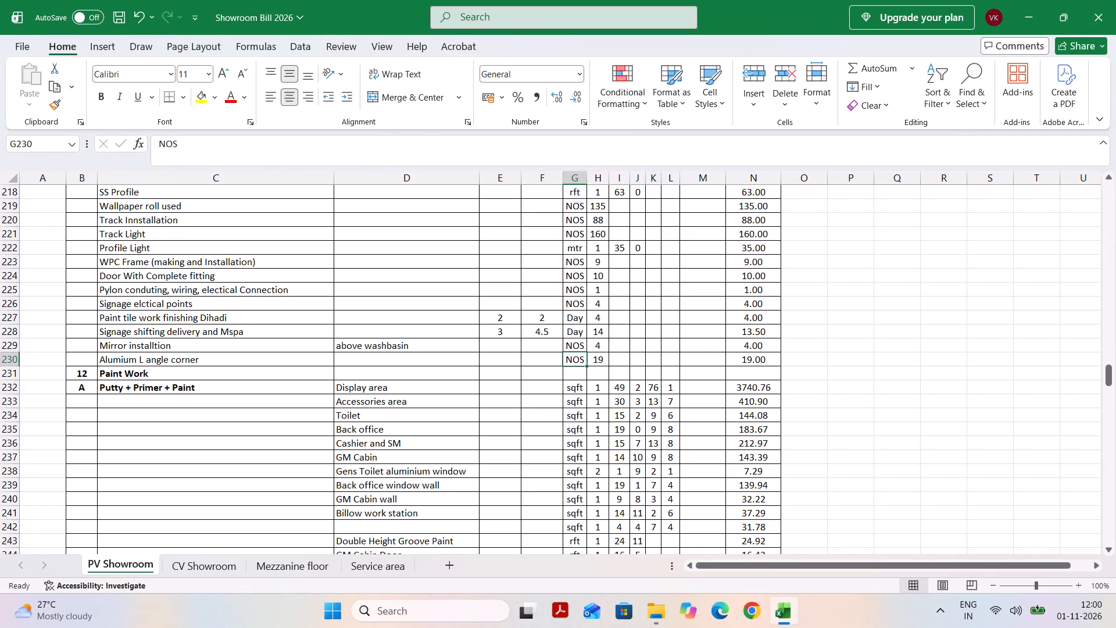
Change the unit of the Alumium L angle corner row to rft.
{"action": "type", "text": "rft"}
{"action": "key", "text": "Tab"}
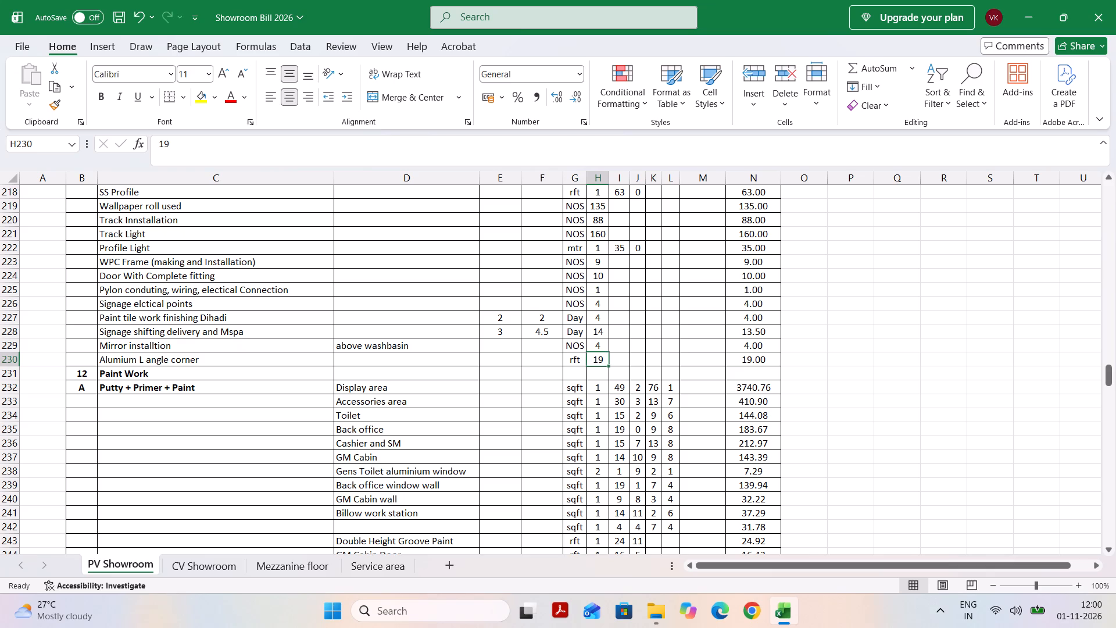
Clear the quantity in column H of the Alumium L angle corner row.
{"action": "key", "text": "BackSpace"}
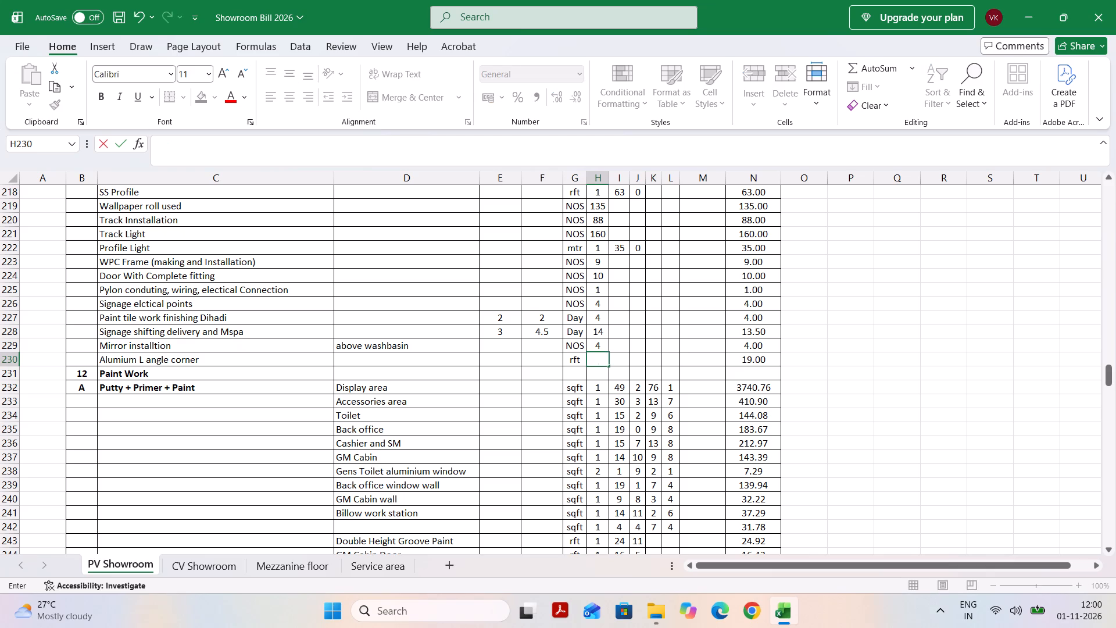
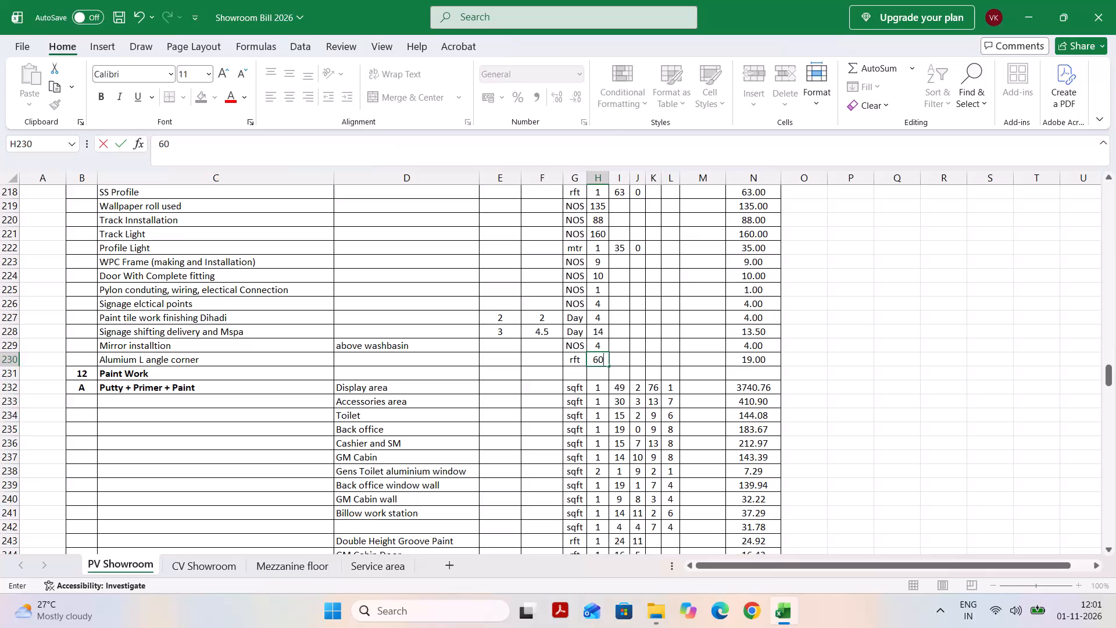
Enter a length of 15 ft 5 in for the Alumium L angle corner row.
{"action": "key", "text": "Tab"}
{"action": "type", "text": "15"}
{"action": "key", "text": "Tab"}
{"action": "key", "text": "6"}
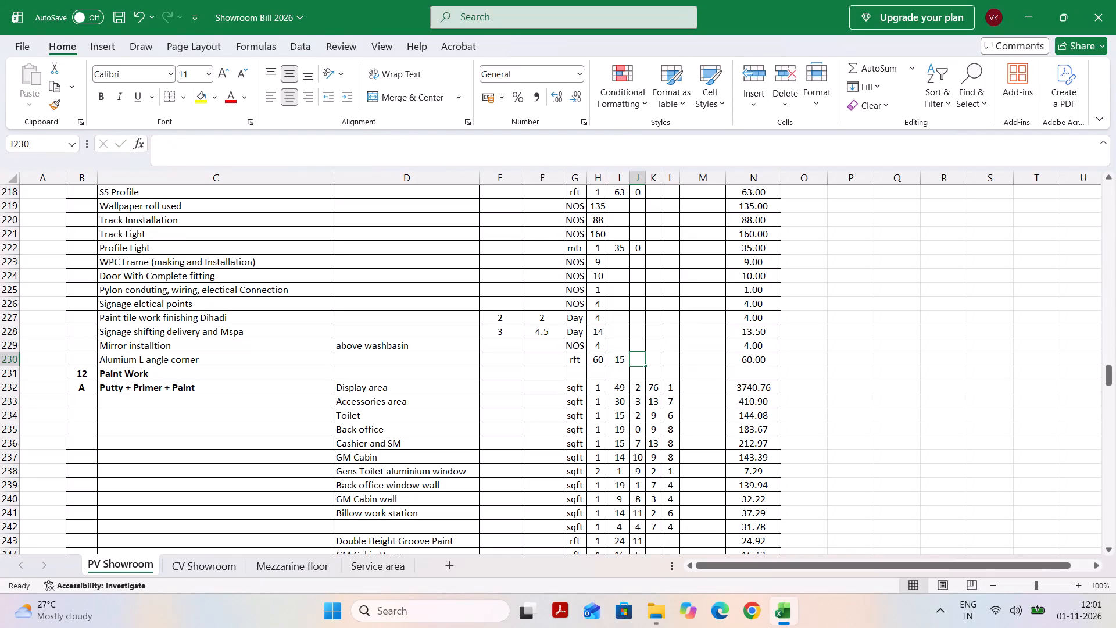
{"action": "key", "text": "BackSpace"}
{"action": "key", "text": "5"}
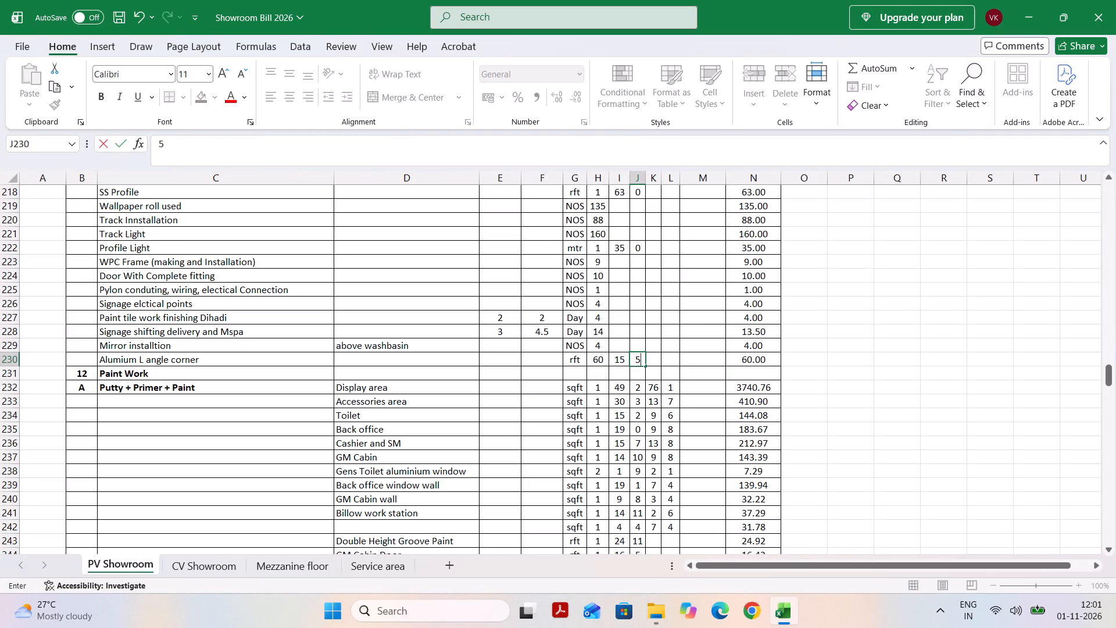
{"action": "key", "text": "Tab"}
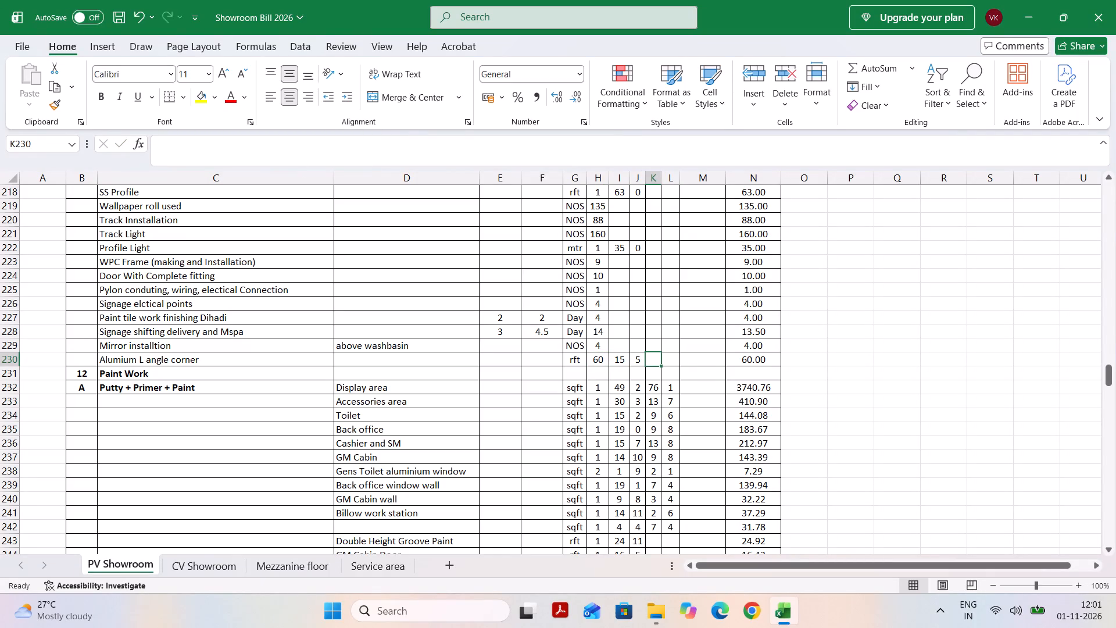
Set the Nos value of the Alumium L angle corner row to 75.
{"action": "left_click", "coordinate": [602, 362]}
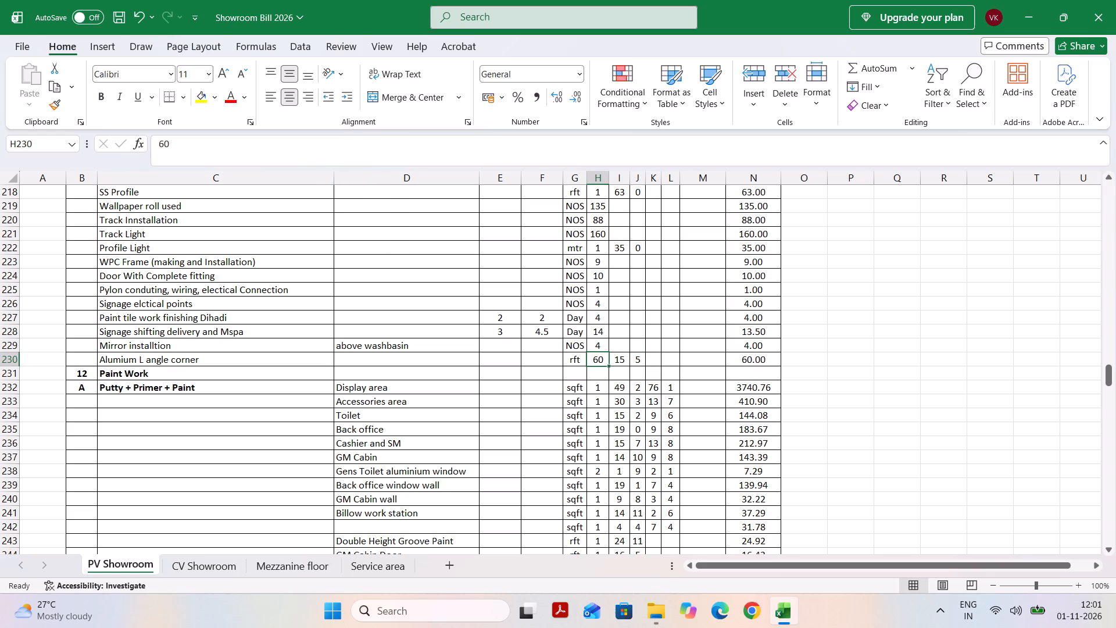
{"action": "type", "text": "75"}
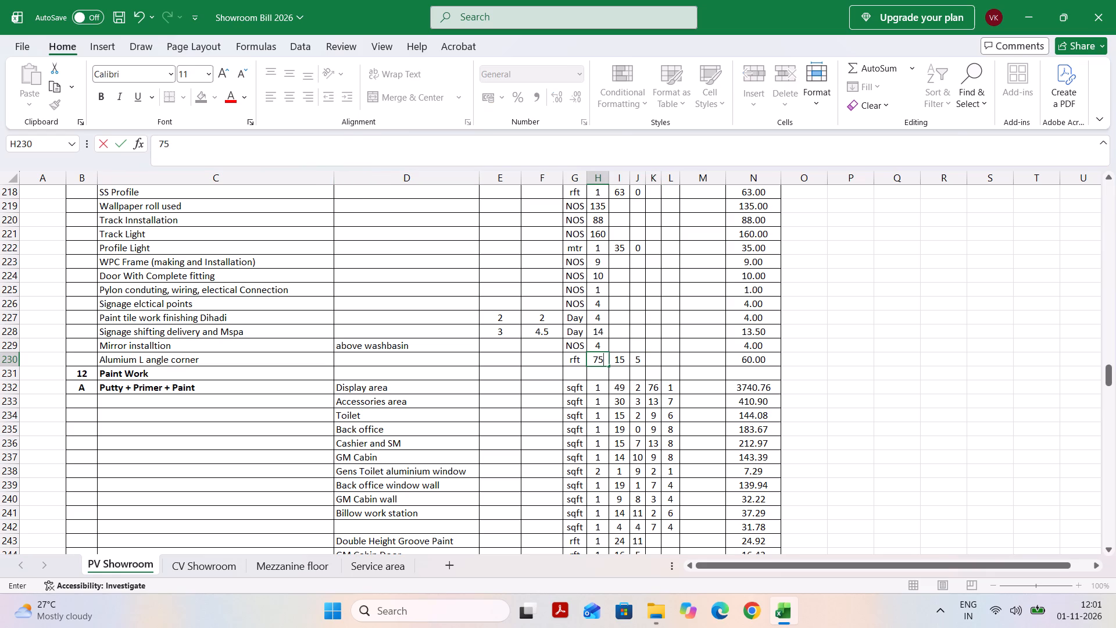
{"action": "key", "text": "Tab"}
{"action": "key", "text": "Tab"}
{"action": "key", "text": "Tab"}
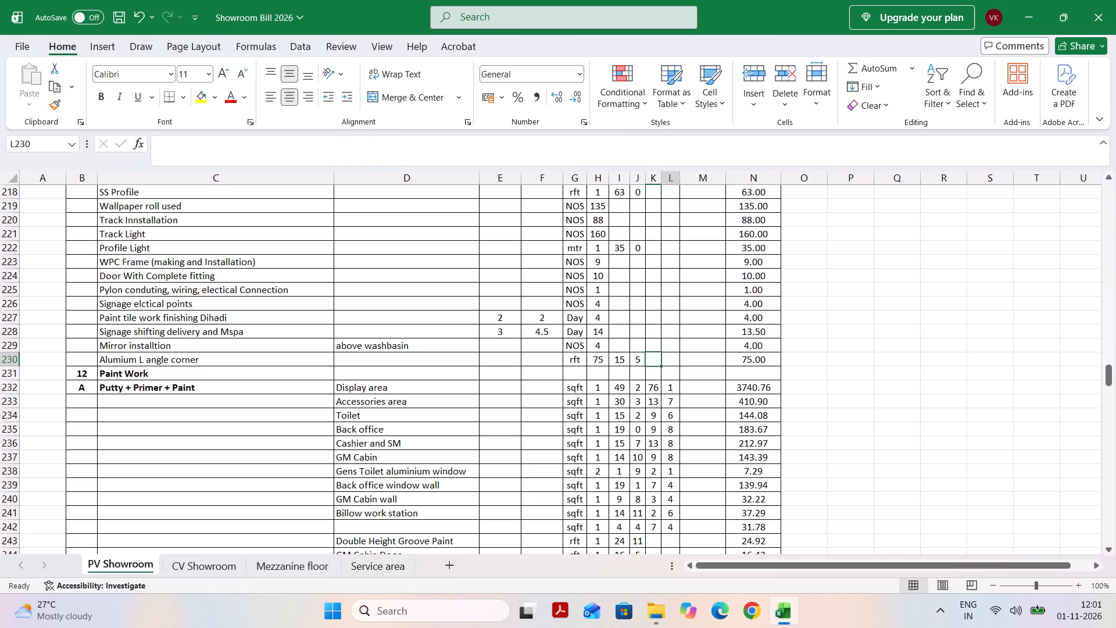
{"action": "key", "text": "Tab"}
Set the Nos value of the Alumium L angle corner row to 70.
{"action": "left_click", "coordinate": [598, 361]}
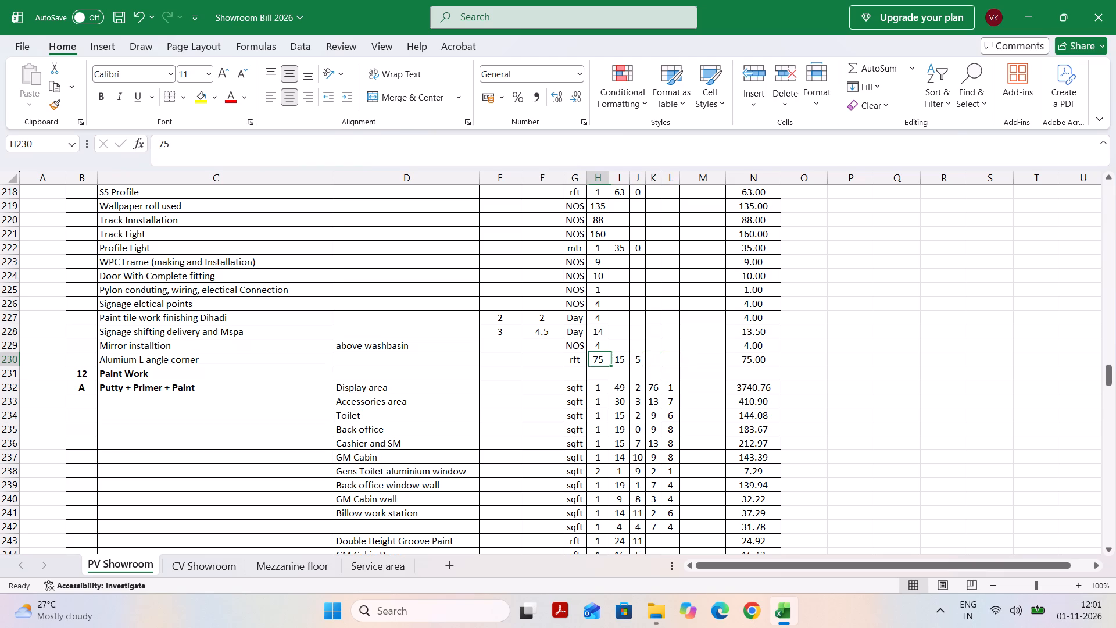
{"action": "key", "text": "7"}
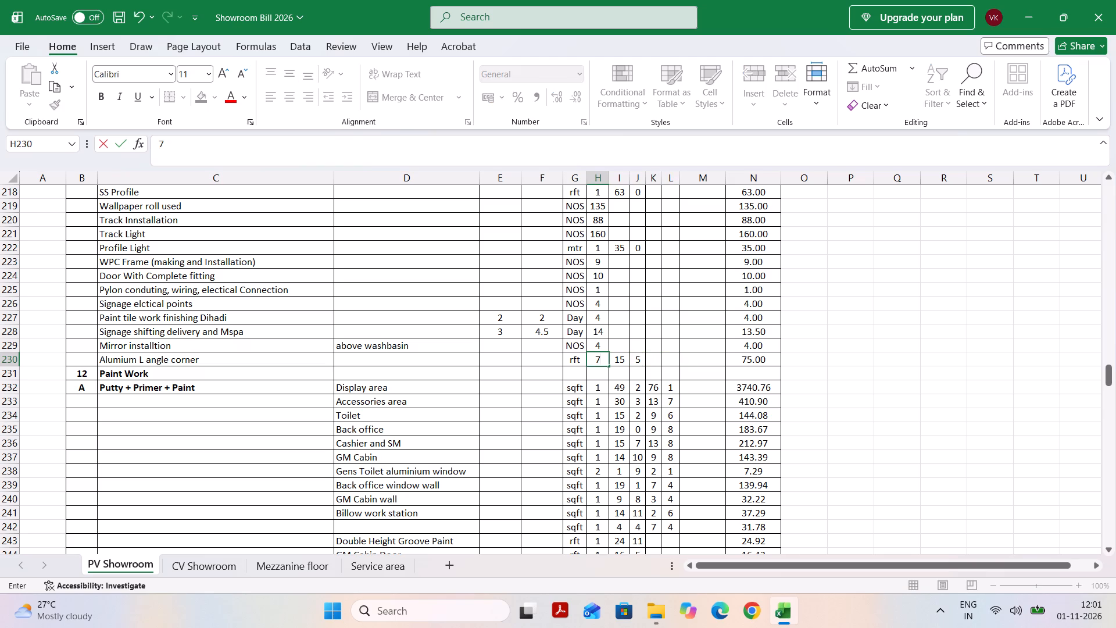
{"action": "key", "text": "0"}
{"action": "key", "text": "Tab"}
{"action": "key", "text": "Tab"}
{"action": "key", "text": "Tab"}
{"action": "key", "text": "Tab"}
{"action": "key", "text": "Tab"}
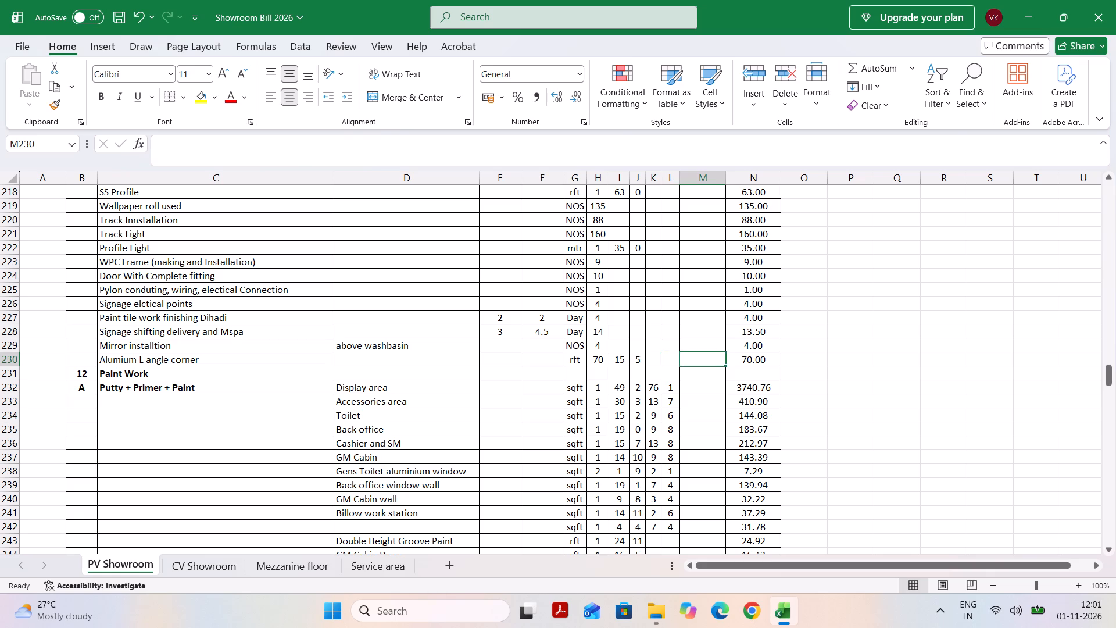
{"action": "key", "text": "Tab"}
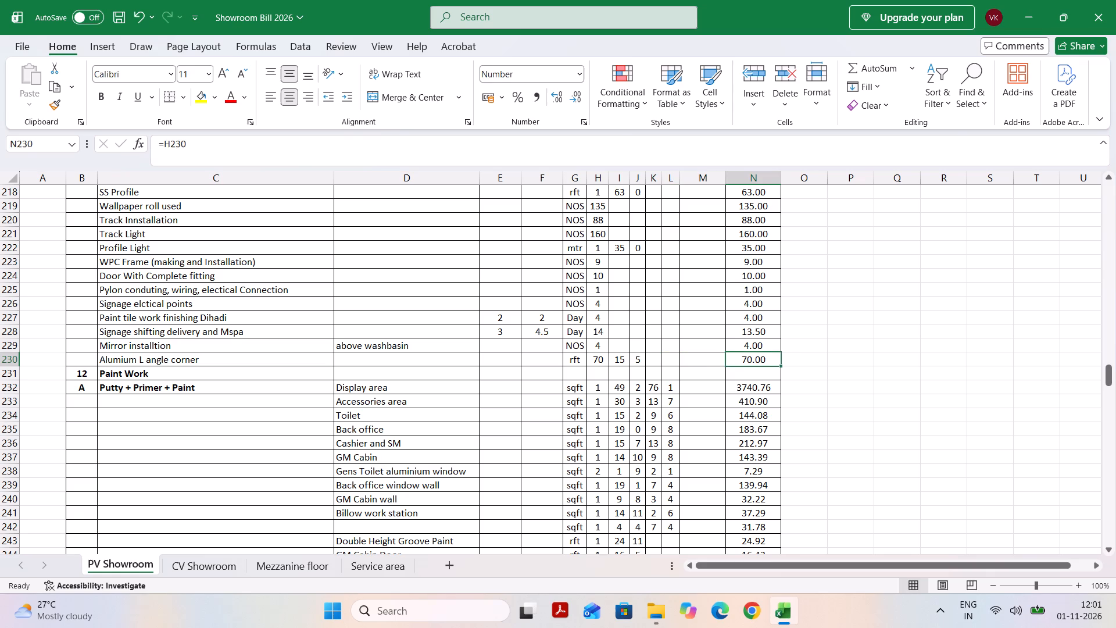
Copy the Profile Light row's quantity formula, Nos times length in feet and inches, into the Alumium L angle corner row's Quantity cell.
{"action": "left_click", "coordinate": [766, 249]}
{"action": "key", "text": "ctrl+c"}
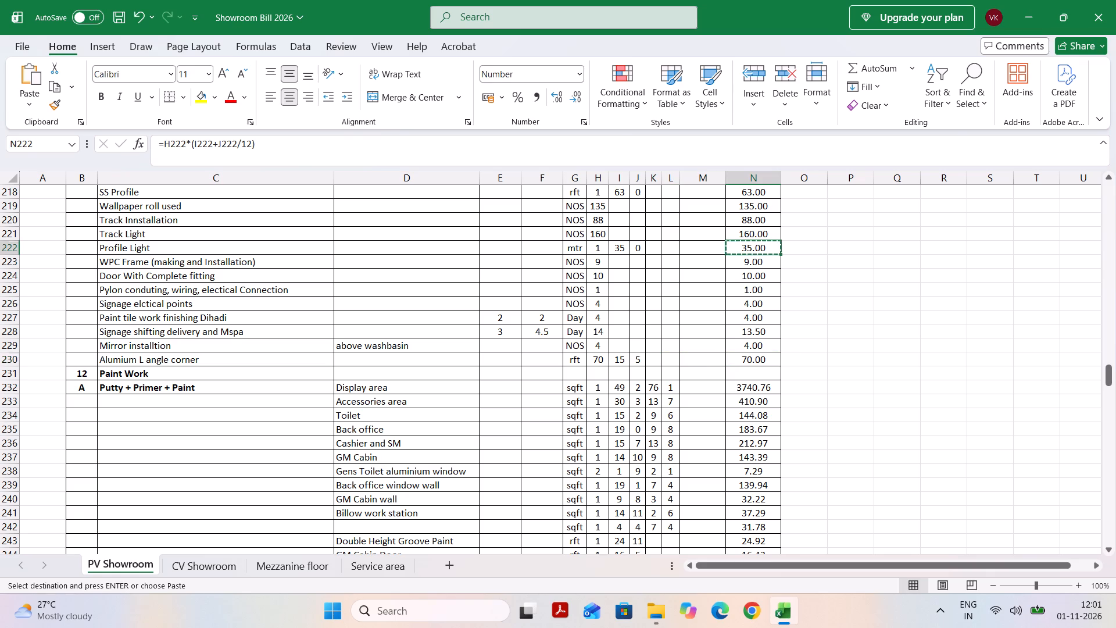
{"action": "left_click", "coordinate": [752, 360]}
{"action": "key", "text": "ctrl+v"}
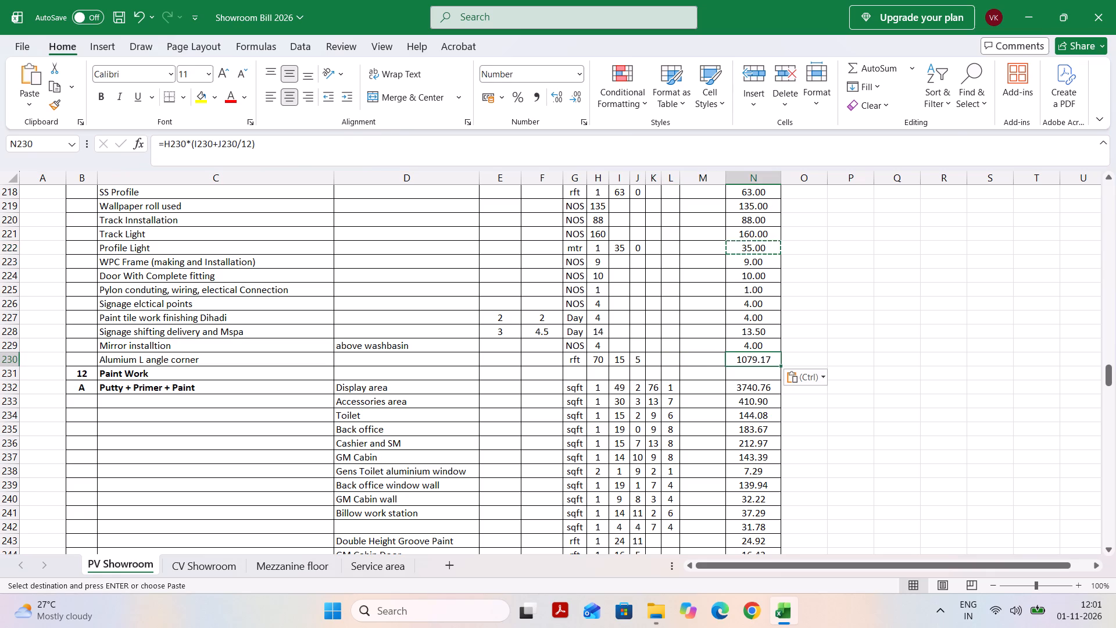
{"action": "left_click", "coordinate": [789, 397]}
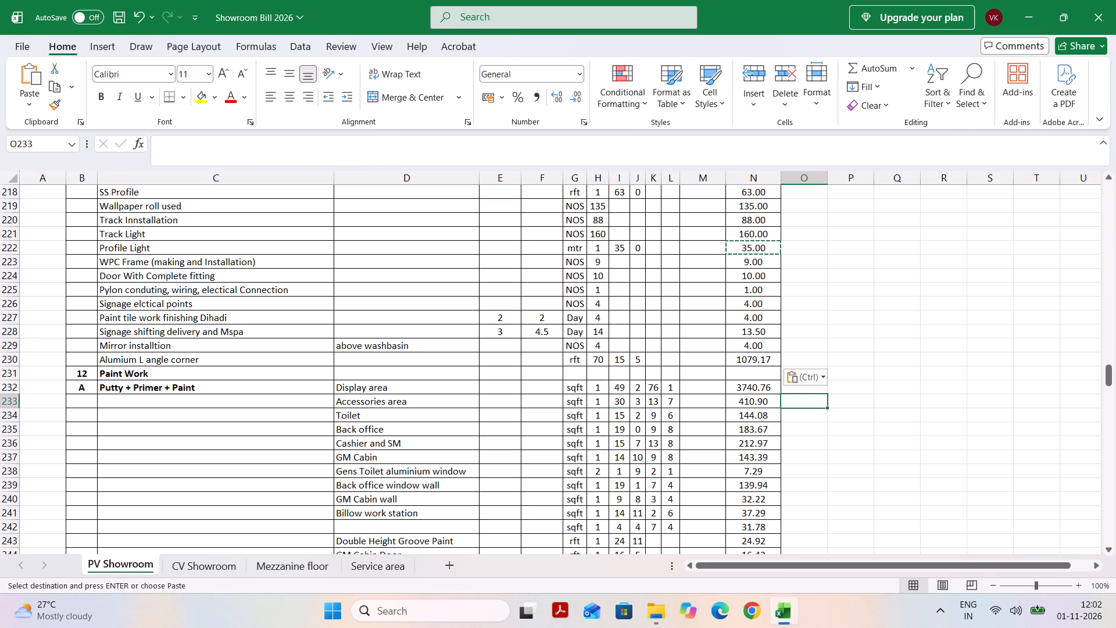
{"action": "left_click", "coordinate": [763, 359]}
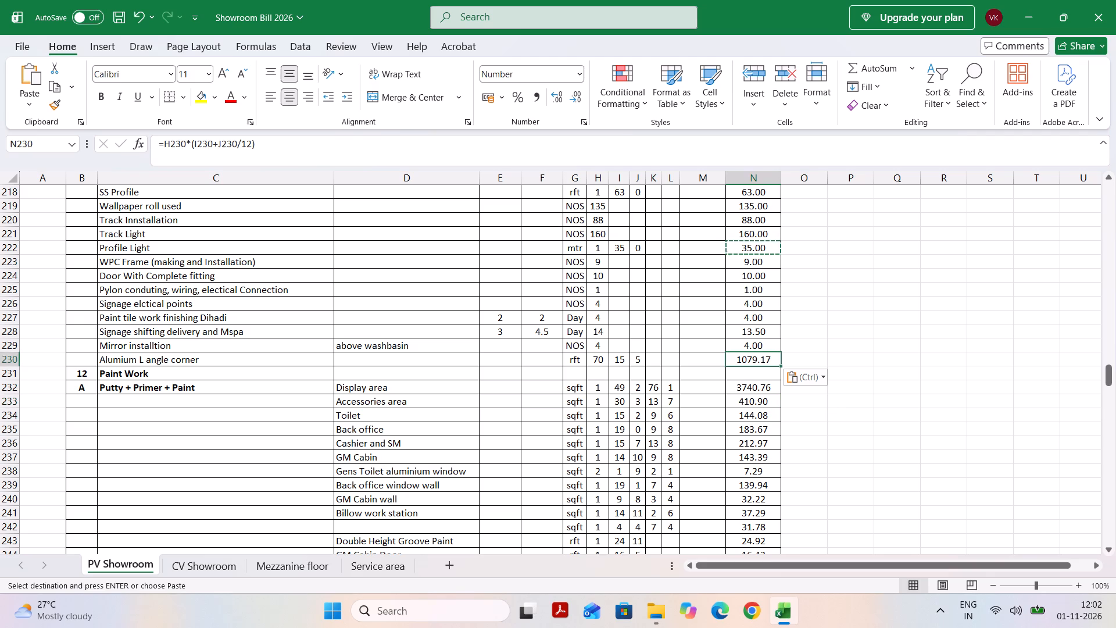
{"action": "scroll", "coordinate": [482, 386], "scroll_direction": "right", "scroll_amount": 1}
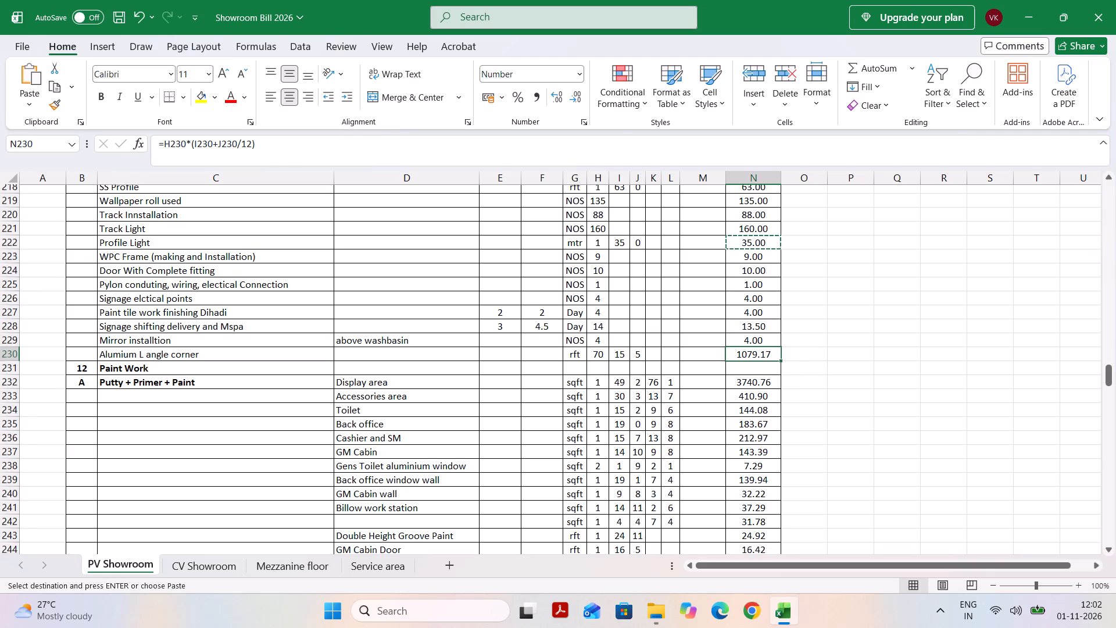
{"action": "scroll", "coordinate": [482, 386], "scroll_direction": "right", "scroll_amount": 1}
{"action": "left_click", "coordinate": [544, 377]}
{"action": "key", "text": "Escape"}
{"action": "key", "text": "Escape"}
{"action": "key", "text": "Escape"}
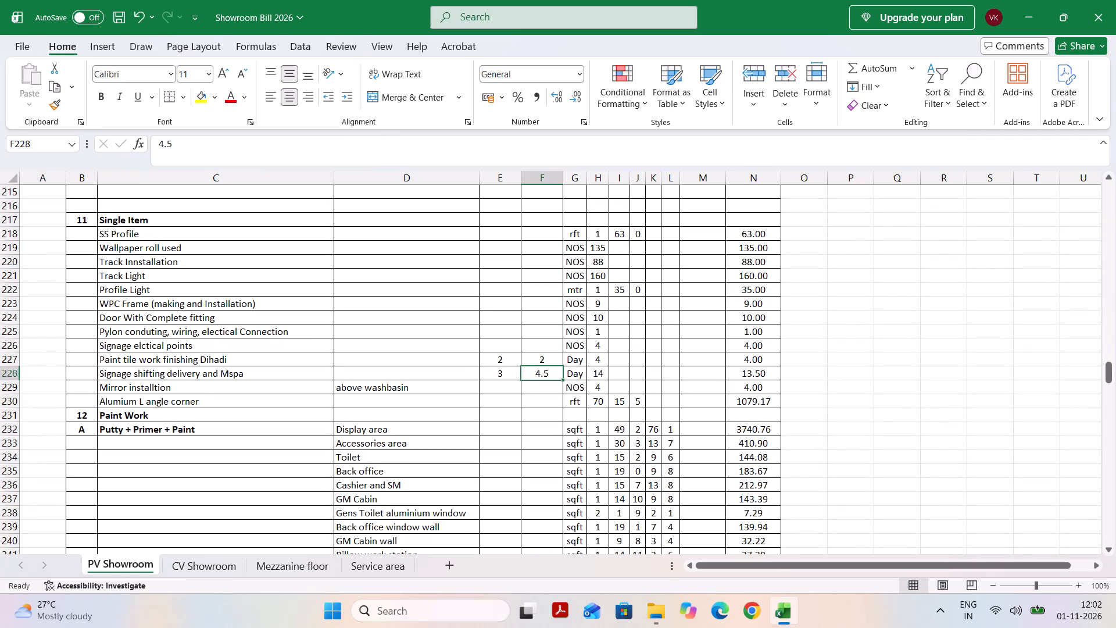
Review the remaining PV Showroom entries from Paint Work through ACP, aluminium window, glass and granite to the Cable section.
{"action": "scroll", "coordinate": [678, 391], "scroll_direction": "down", "scroll_amount": 2}
{"action": "scroll", "coordinate": [678, 391], "scroll_direction": "up", "scroll_amount": 2}
{"action": "scroll", "coordinate": [678, 391], "scroll_direction": "down", "scroll_amount": 3}
{"action": "scroll", "coordinate": [678, 391], "scroll_direction": "up", "scroll_amount": 1}
{"action": "scroll", "coordinate": [678, 391], "scroll_direction": "down", "scroll_amount": 1}
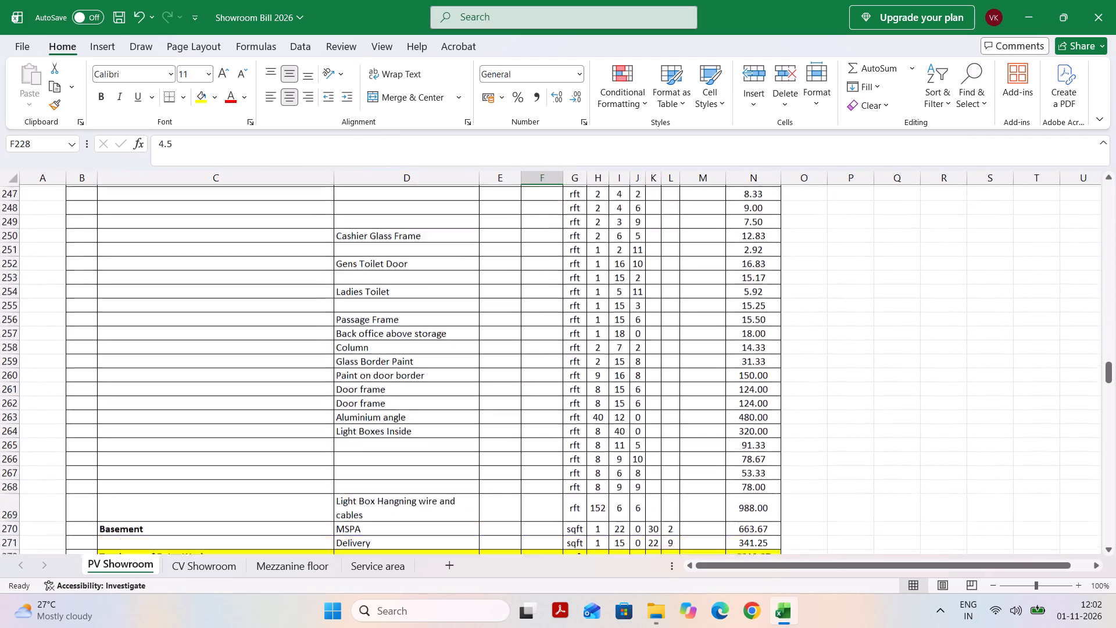
{"action": "scroll", "coordinate": [678, 391], "scroll_direction": "down", "scroll_amount": 2}
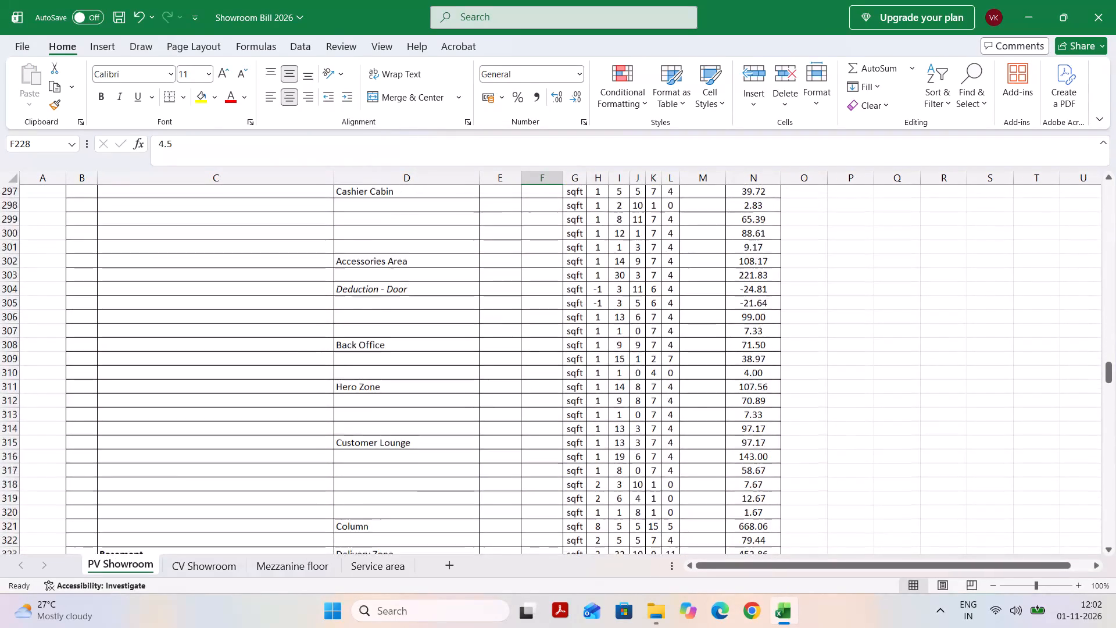
{"action": "scroll", "coordinate": [678, 391], "scroll_direction": "down", "scroll_amount": 1}
{"action": "scroll", "coordinate": [678, 391], "scroll_direction": "up", "scroll_amount": 1}
{"action": "scroll", "coordinate": [678, 391], "scroll_direction": "down", "scroll_amount": 1}
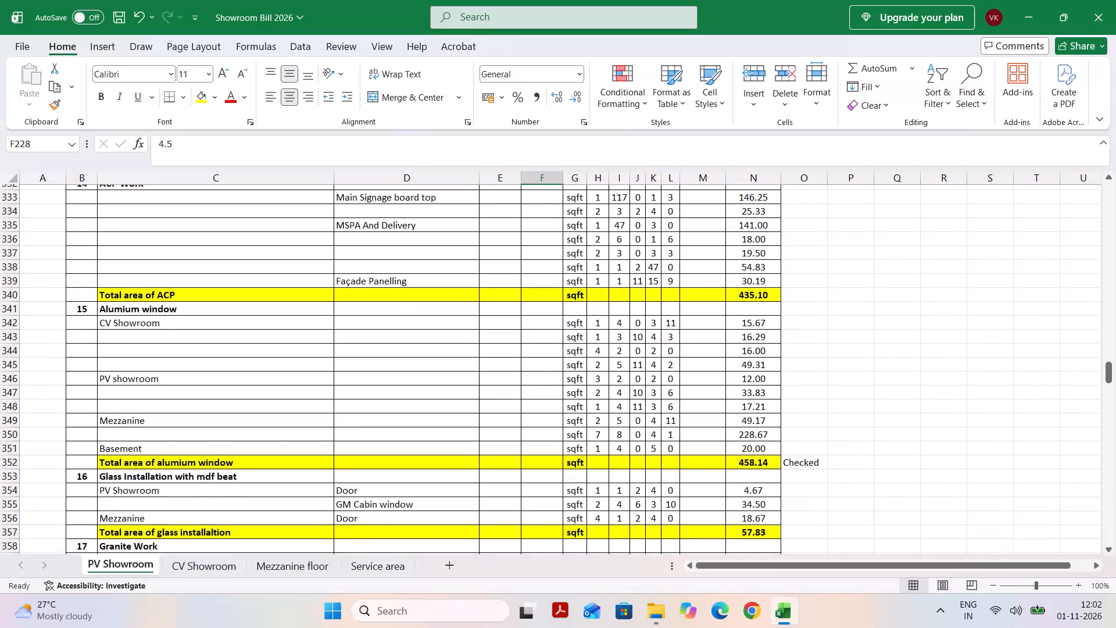
{"action": "scroll", "coordinate": [688, 436], "scroll_direction": "down", "scroll_amount": 1}
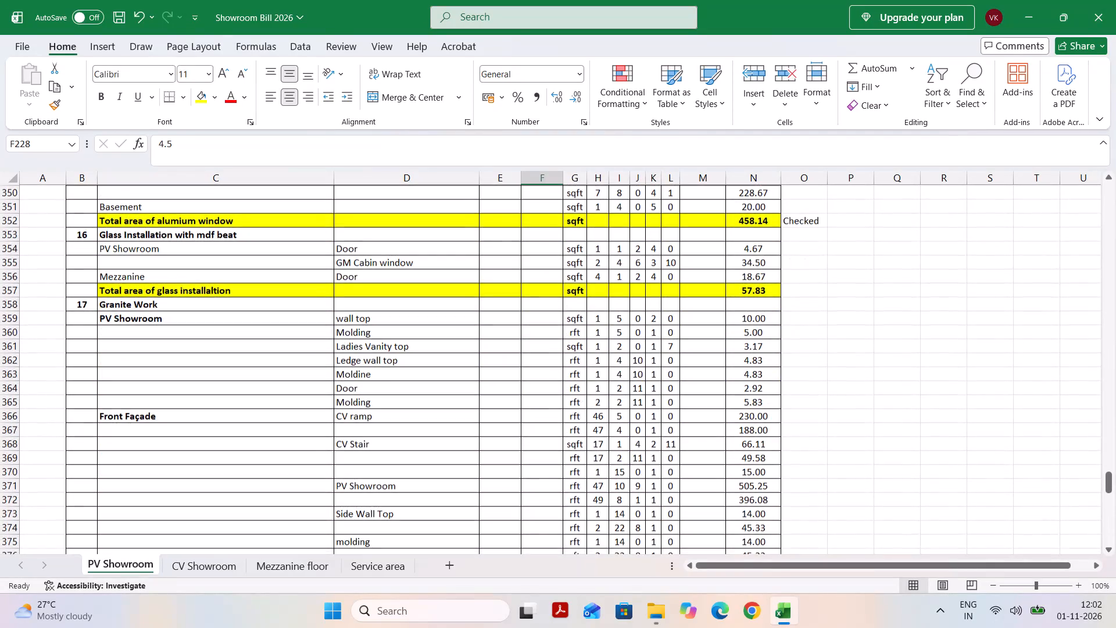
{"action": "scroll", "coordinate": [688, 436], "scroll_direction": "up", "scroll_amount": 1}
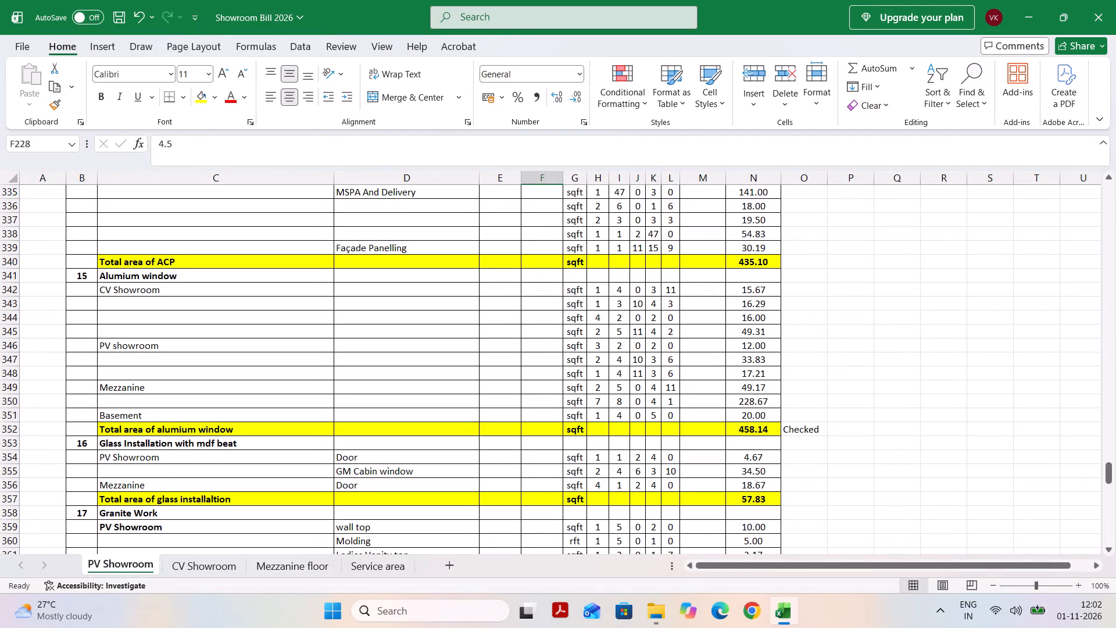
{"action": "left_click", "coordinate": [688, 436]}
{"action": "left_click", "coordinate": [796, 419]}
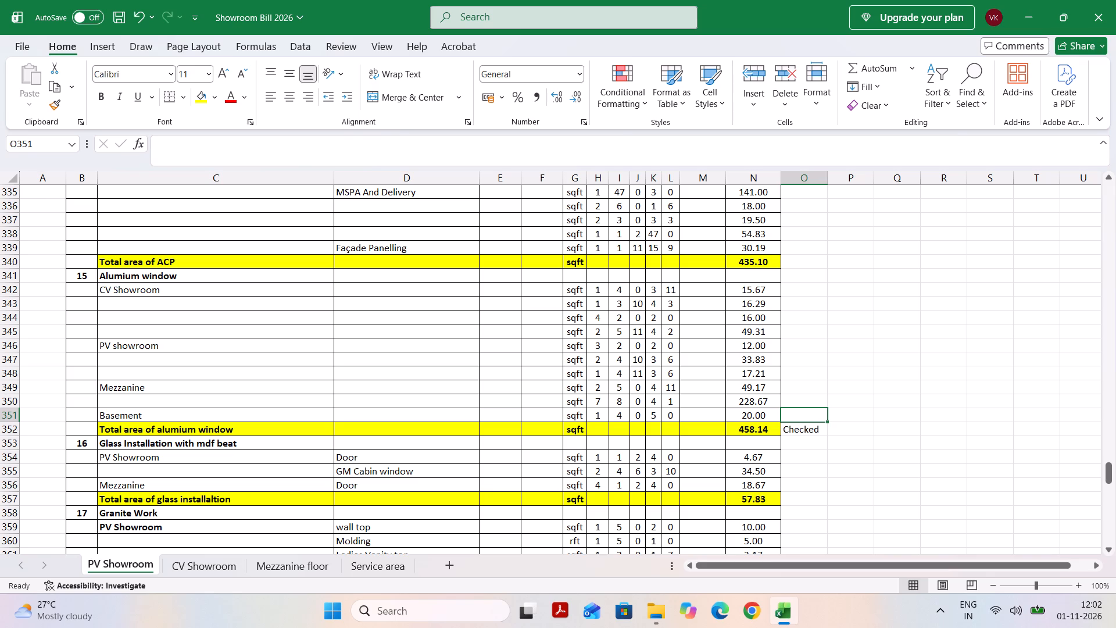
{"action": "scroll", "coordinate": [718, 458], "scroll_direction": "down", "scroll_amount": 1}
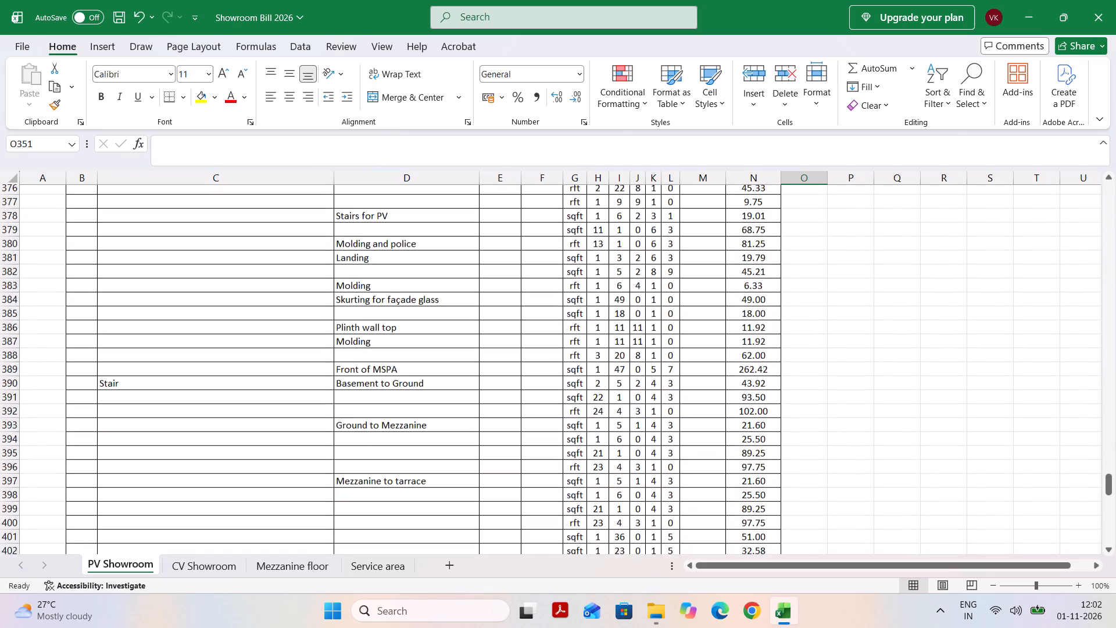
{"action": "scroll", "coordinate": [718, 458], "scroll_direction": "down", "scroll_amount": 3}
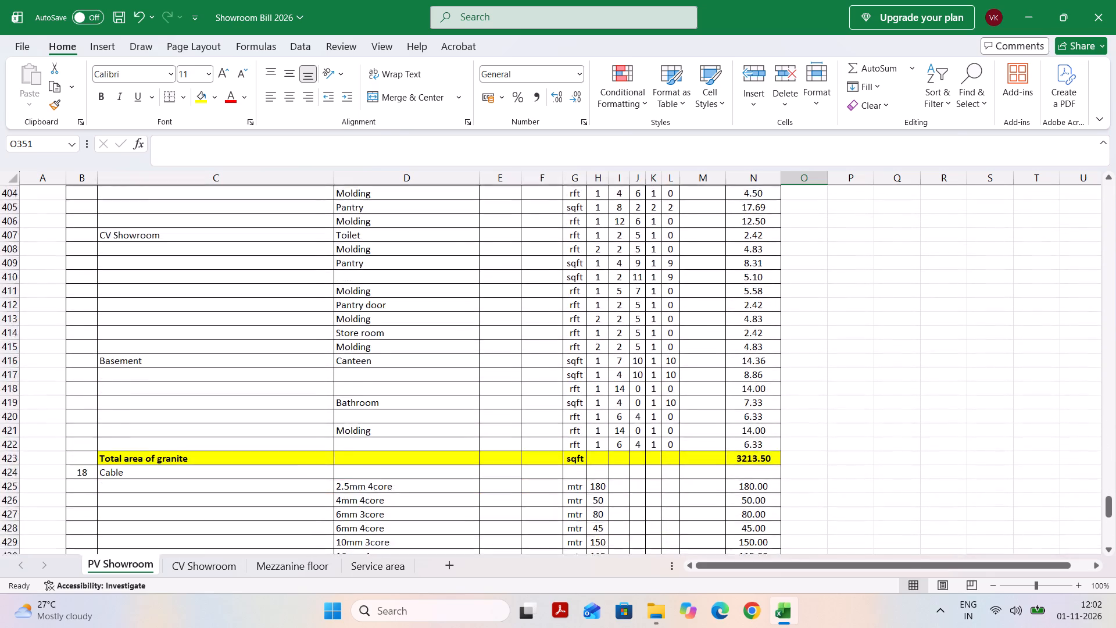
{"action": "scroll", "coordinate": [718, 458], "scroll_direction": "down", "scroll_amount": 1}
{"action": "scroll", "coordinate": [718, 458], "scroll_direction": "up", "scroll_amount": 1}
{"action": "scroll", "coordinate": [718, 458], "scroll_direction": "down", "scroll_amount": 1}
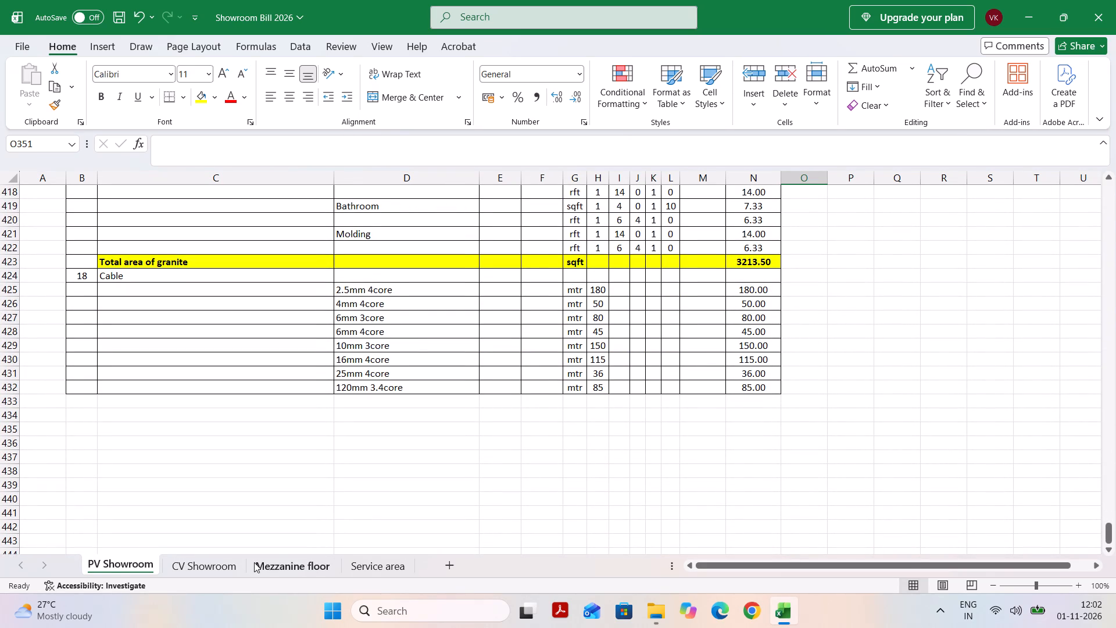
Return to the start of the PV Showroom sheet and examine the gypsum ceiling, diamond ceiling and wall panelling entries.
{"action": "double_click", "coordinate": [109, 570]}
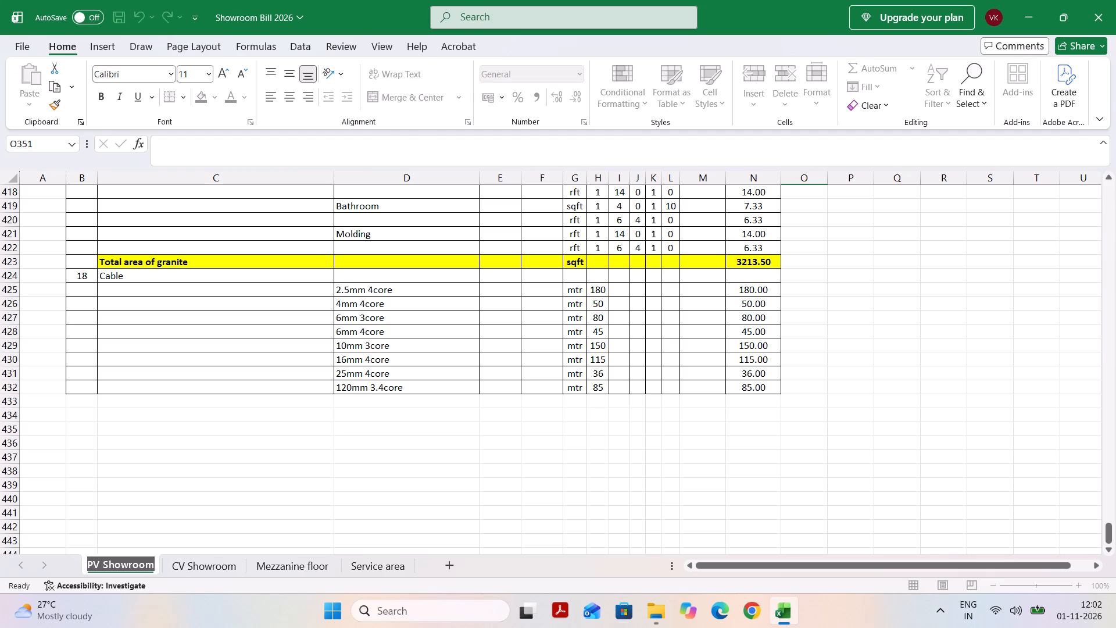
{"action": "left_click", "coordinate": [149, 520]}
{"action": "scroll", "coordinate": [149, 520], "scroll_direction": "up", "scroll_amount": 17}
{"action": "scroll", "coordinate": [149, 520], "scroll_direction": "up", "scroll_amount": 4}
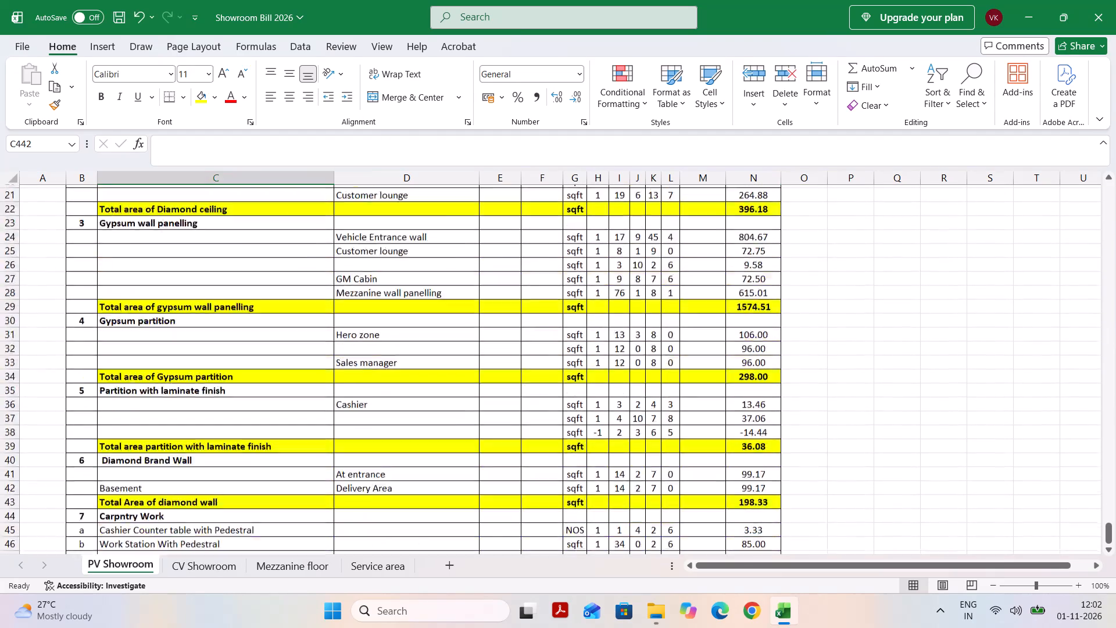
{"action": "scroll", "coordinate": [149, 520], "scroll_direction": "up", "scroll_amount": 6}
{"action": "left_click", "coordinate": [184, 378]}
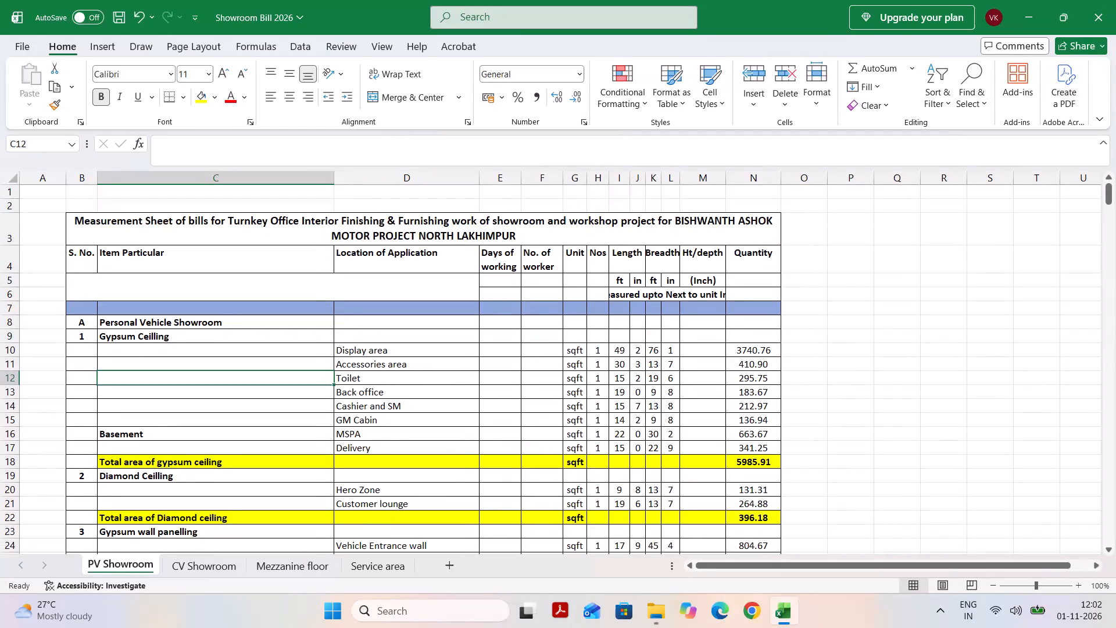
{"action": "scroll", "coordinate": [184, 378], "scroll_direction": "down", "scroll_amount": 1}
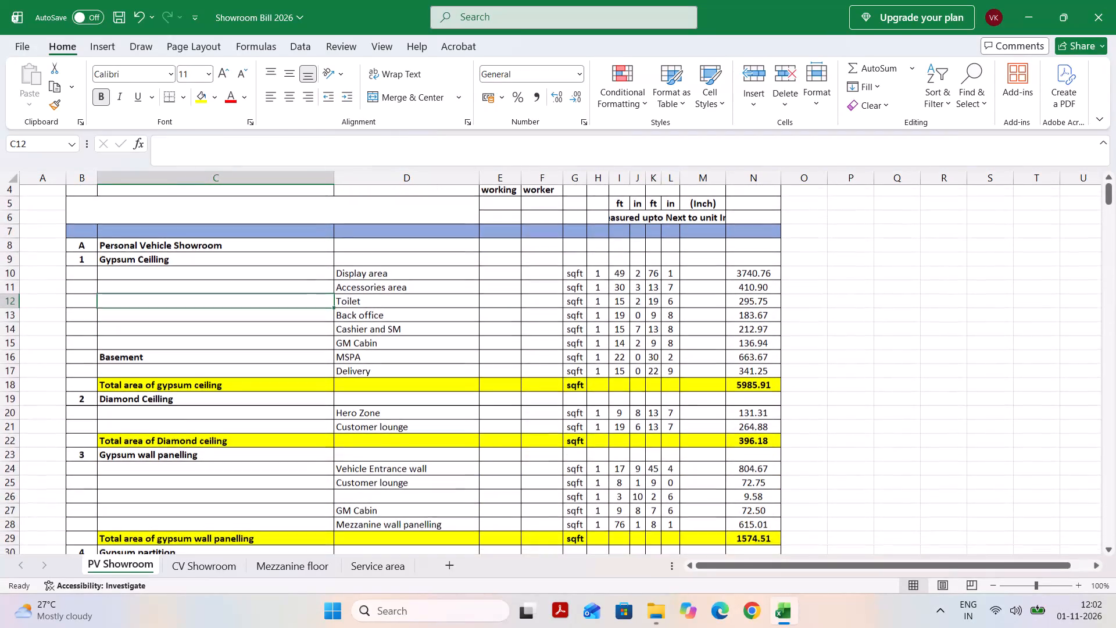